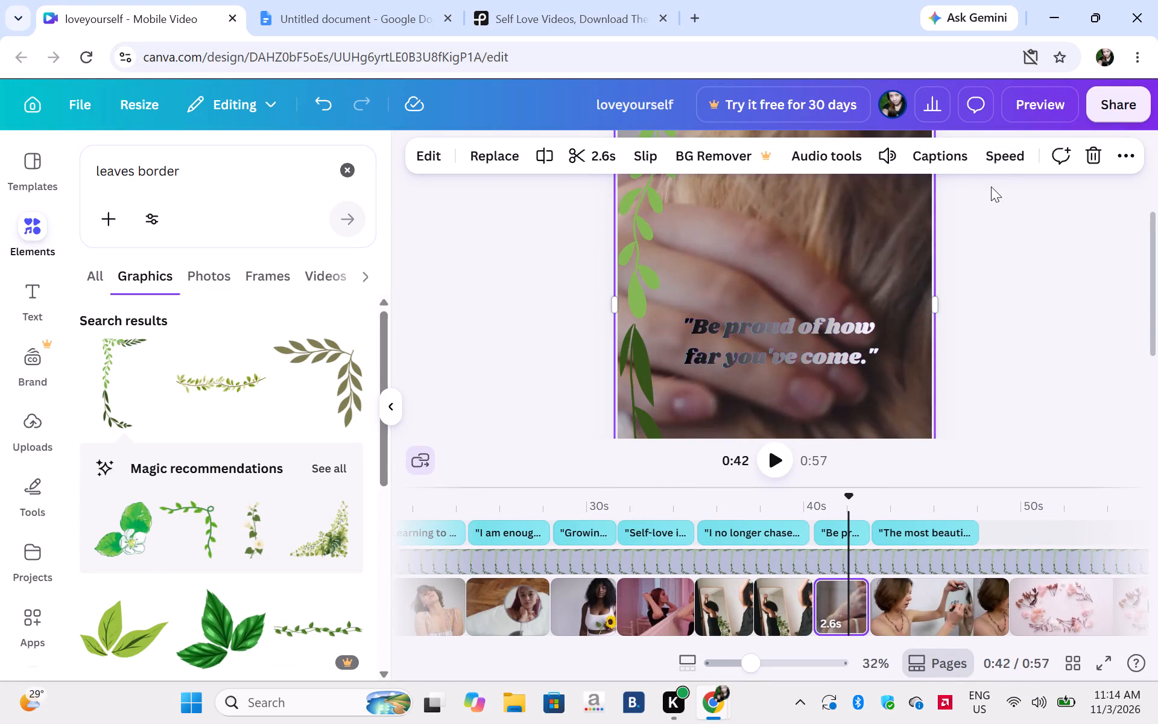
Play a preview of the video's opening and close it.
{"action": "left_click", "coordinate": [1049, 107]}
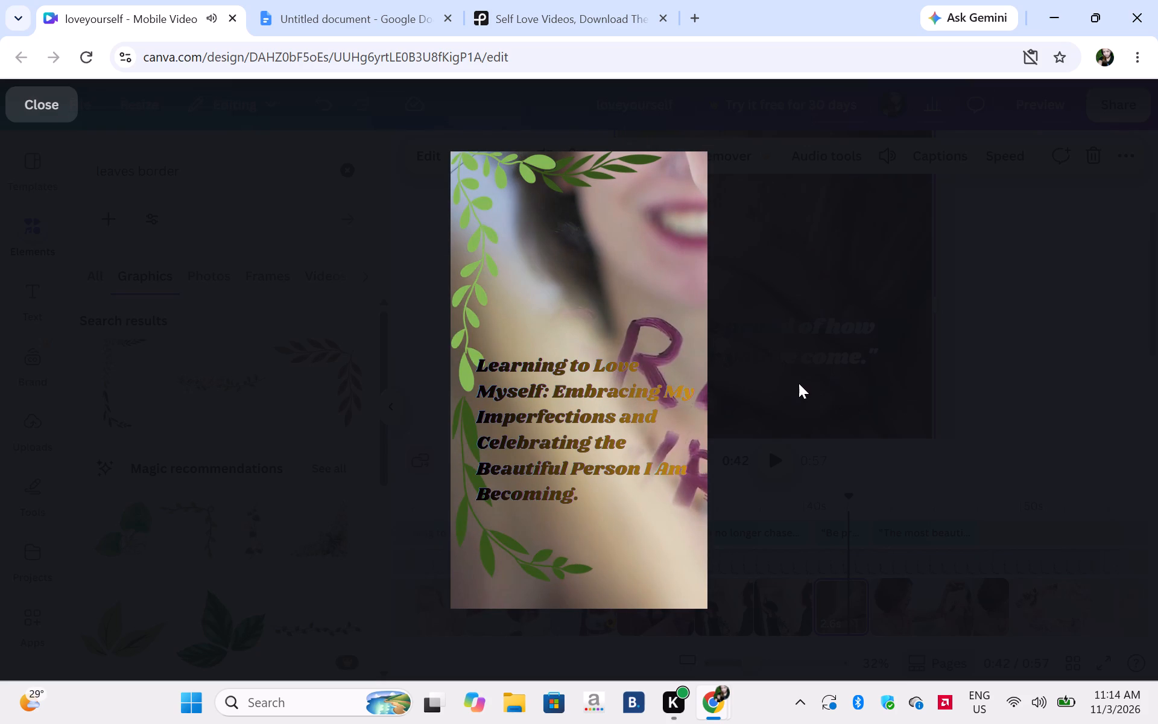
{"action": "left_click_drag", "start_coordinate": [799, 383], "coordinate": [53, 188]}
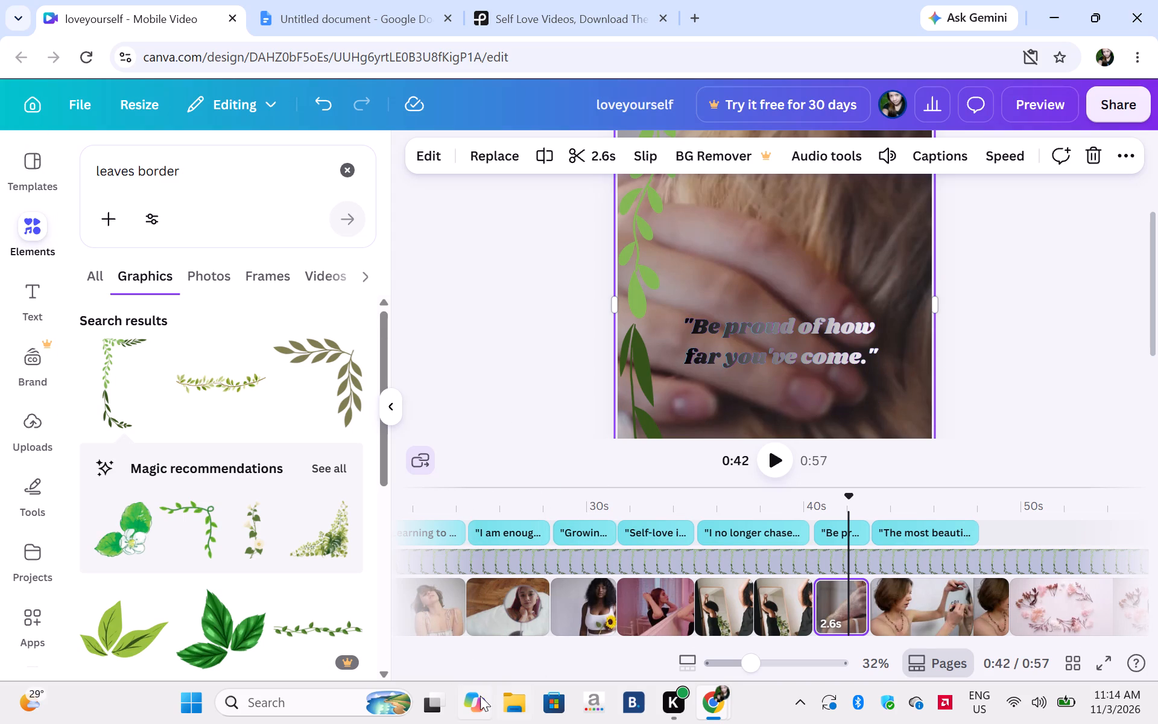
Move the "Learning to Love Myself" title on the first clip upward and toward the frame's right edge, away from the leaf border.
{"action": "left_click", "coordinate": [449, 644]}
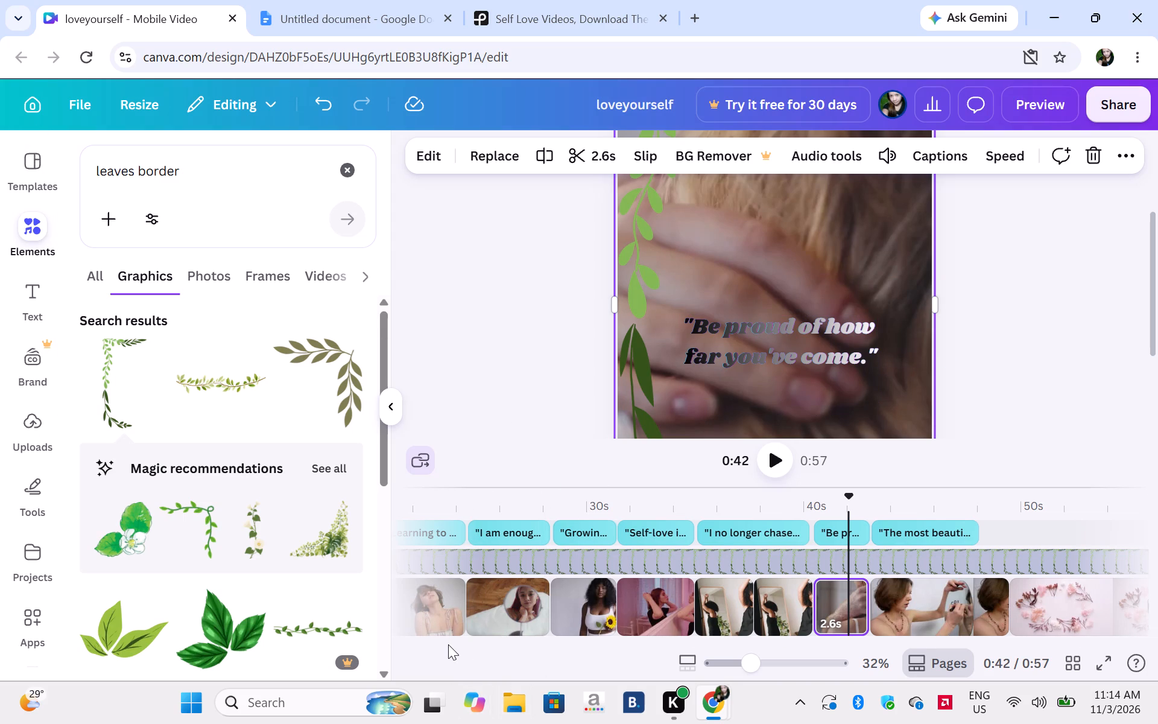
{"action": "left_click", "coordinate": [445, 641]}
{"action": "left_click", "coordinate": [399, 645]}
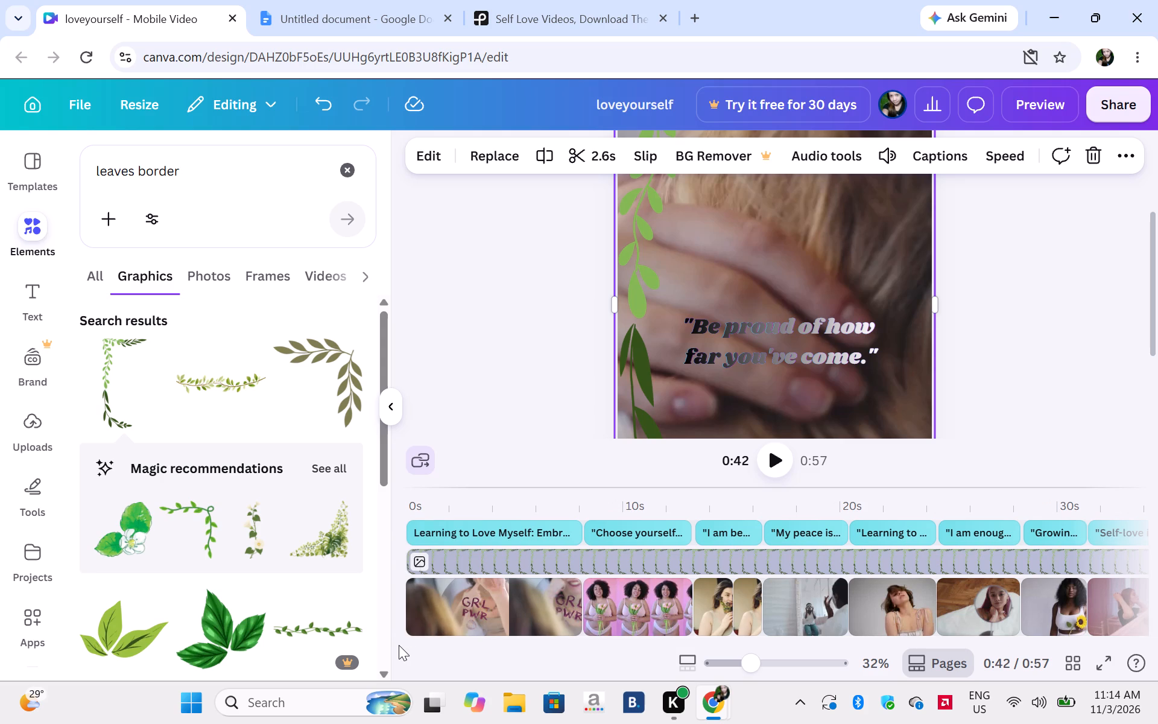
{"action": "left_click", "coordinate": [443, 609]}
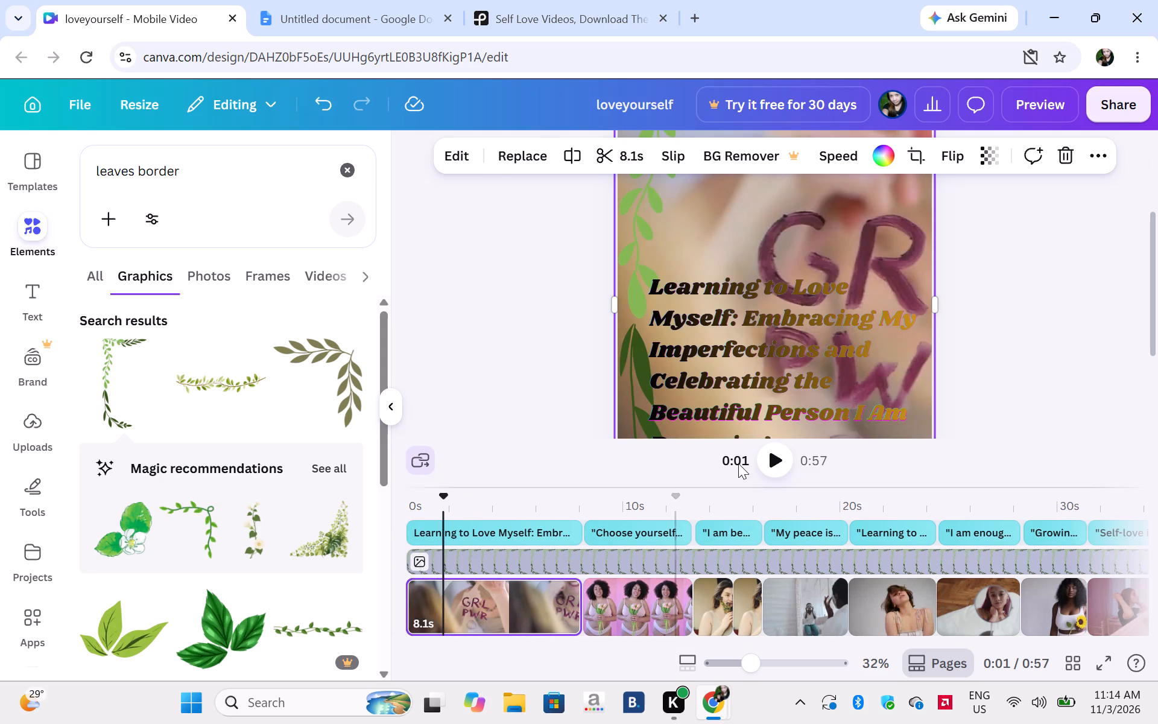
{"action": "left_click_drag", "start_coordinate": [738, 357], "coordinate": [750, 335]}
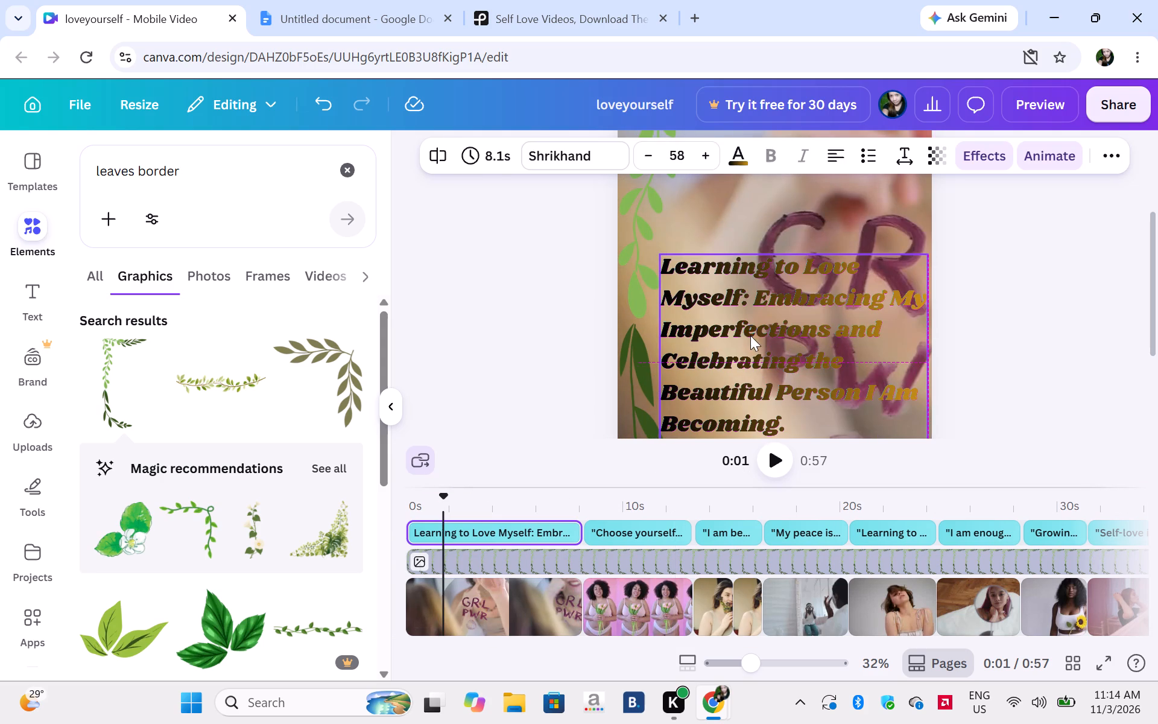
{"action": "left_click", "coordinate": [709, 666]}
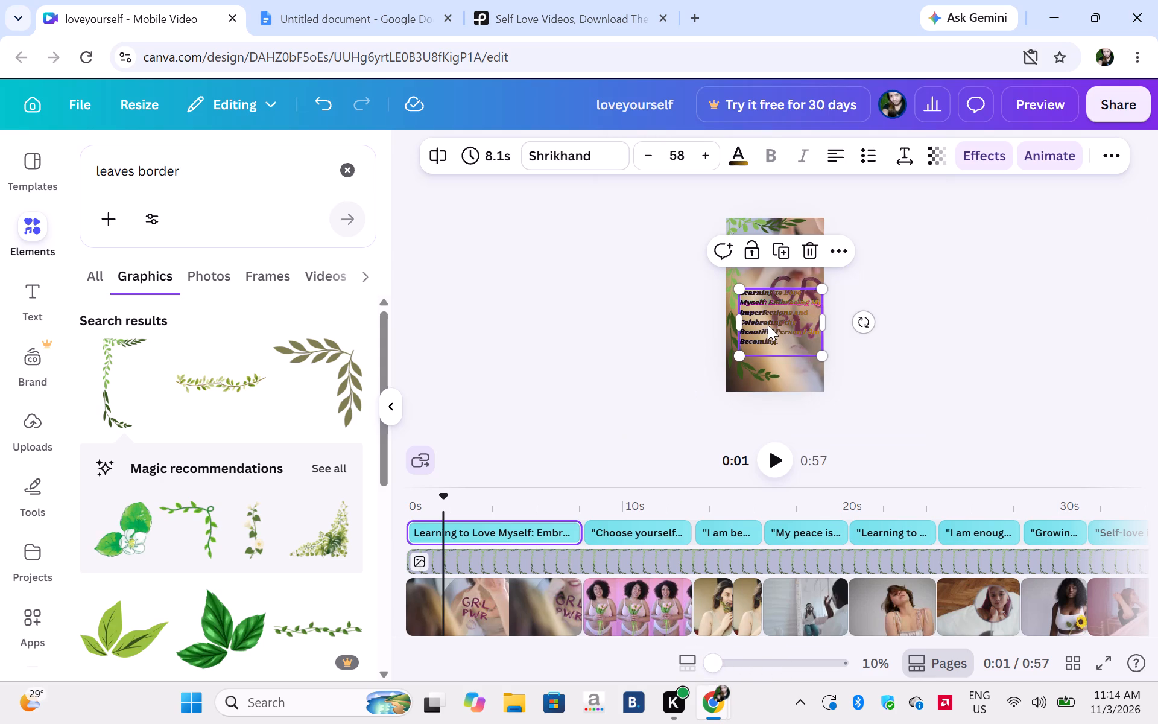
{"action": "left_click_drag", "start_coordinate": [767, 331], "coordinate": [764, 315]}
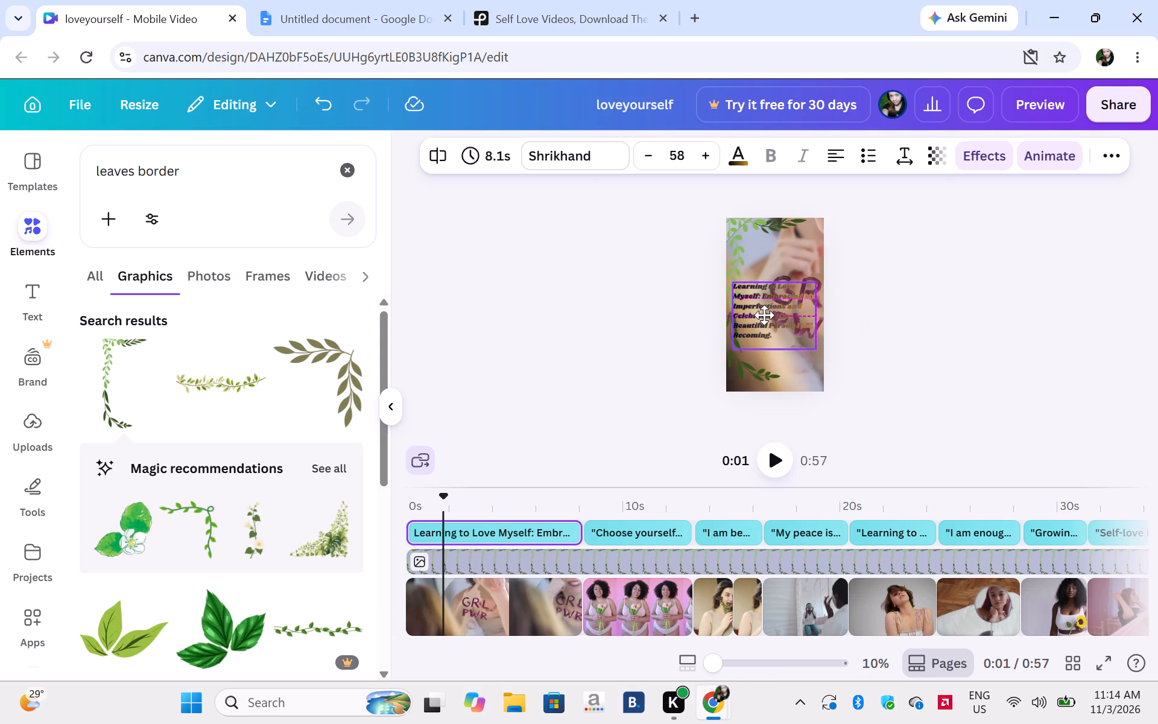
{"action": "left_click_drag", "start_coordinate": [764, 315], "coordinate": [767, 306]}
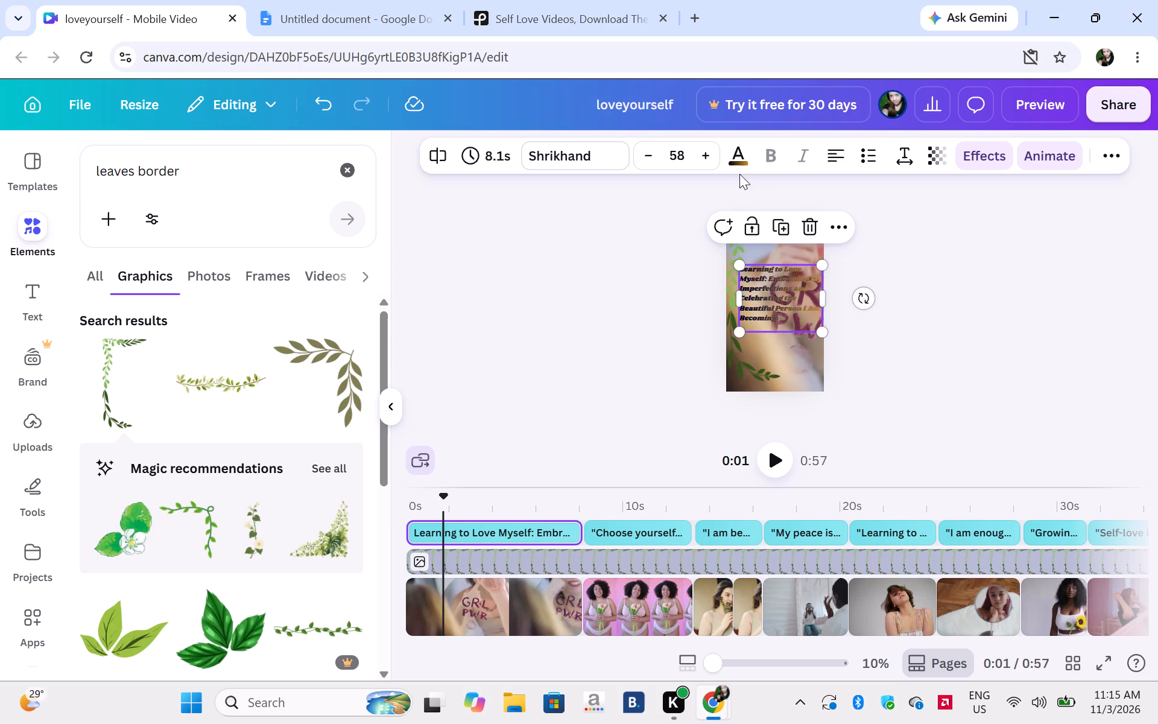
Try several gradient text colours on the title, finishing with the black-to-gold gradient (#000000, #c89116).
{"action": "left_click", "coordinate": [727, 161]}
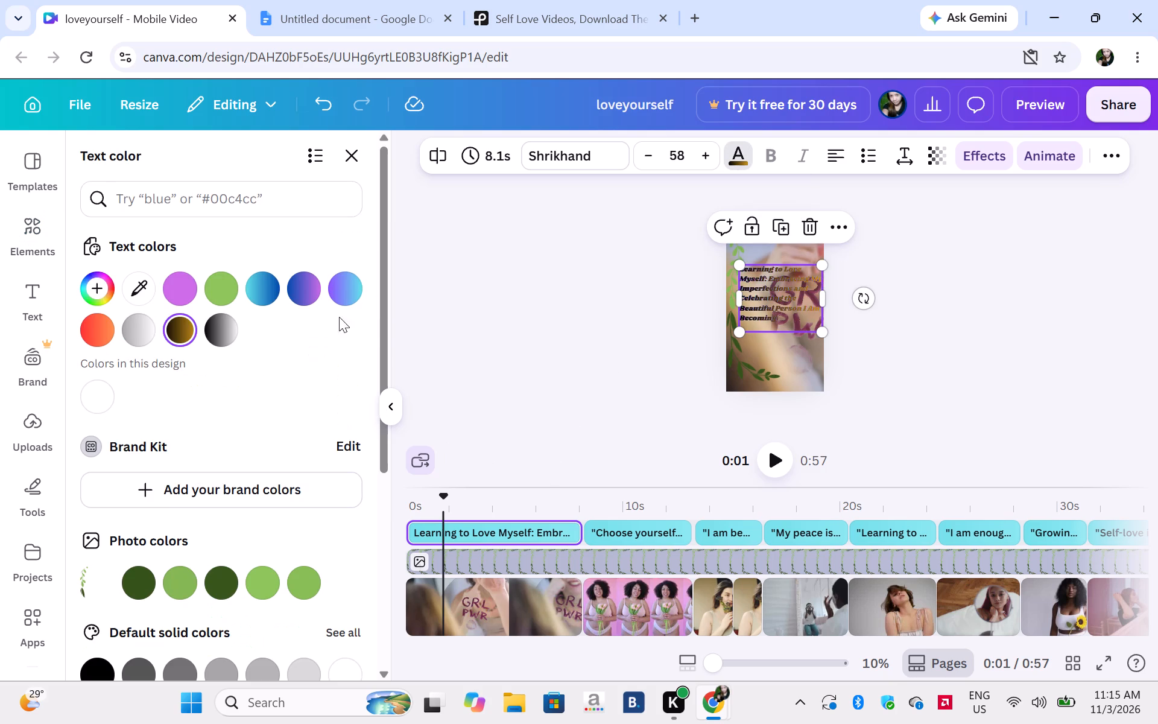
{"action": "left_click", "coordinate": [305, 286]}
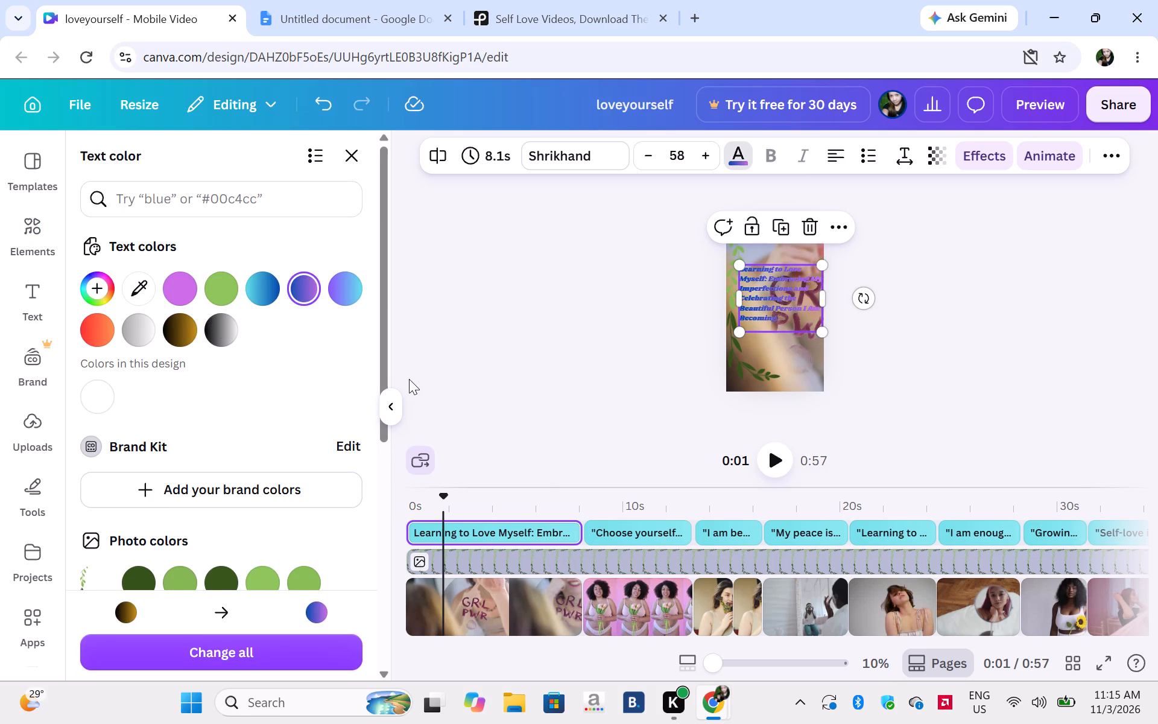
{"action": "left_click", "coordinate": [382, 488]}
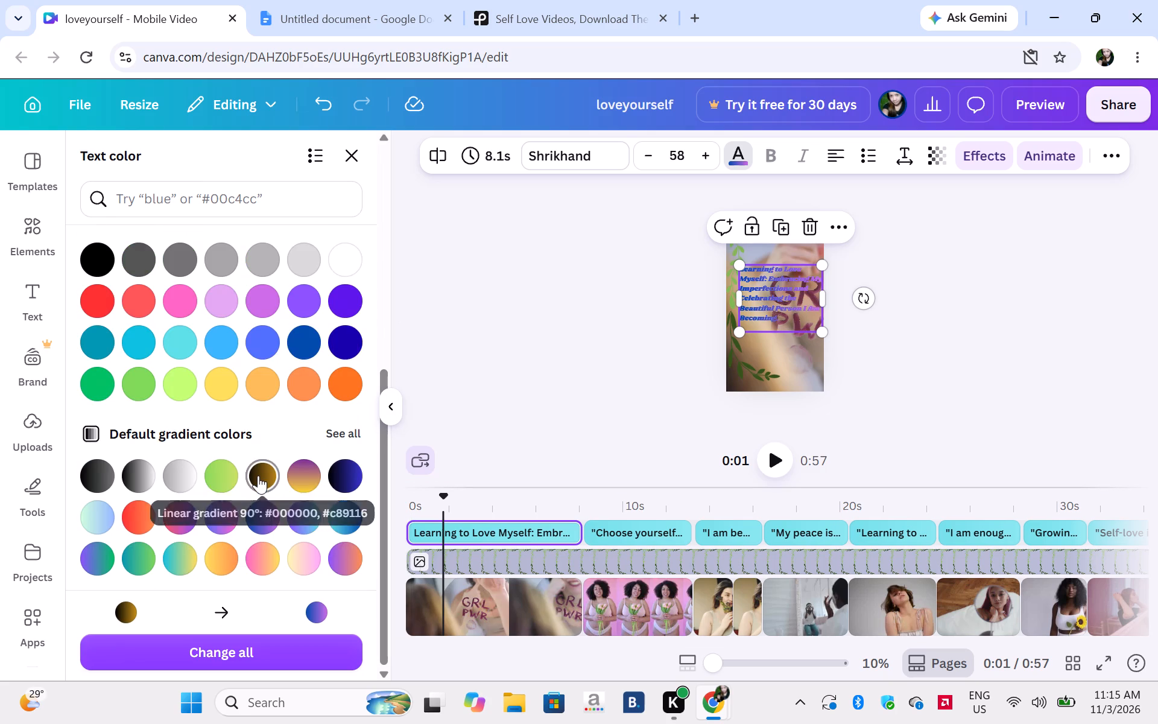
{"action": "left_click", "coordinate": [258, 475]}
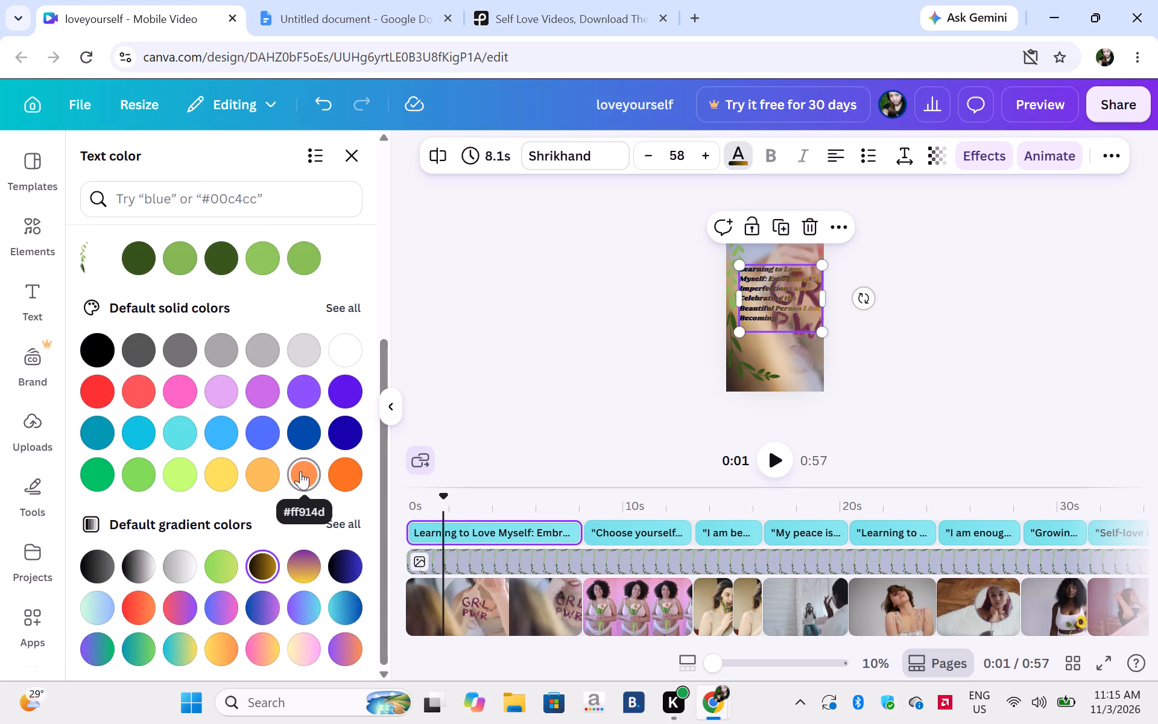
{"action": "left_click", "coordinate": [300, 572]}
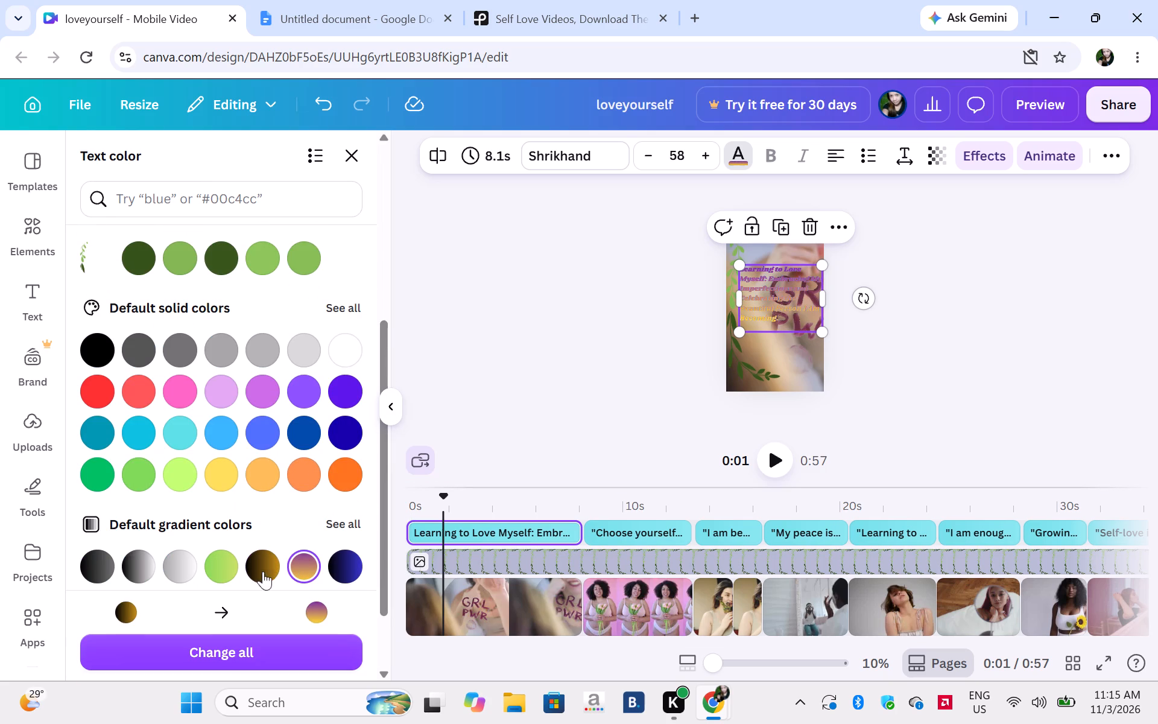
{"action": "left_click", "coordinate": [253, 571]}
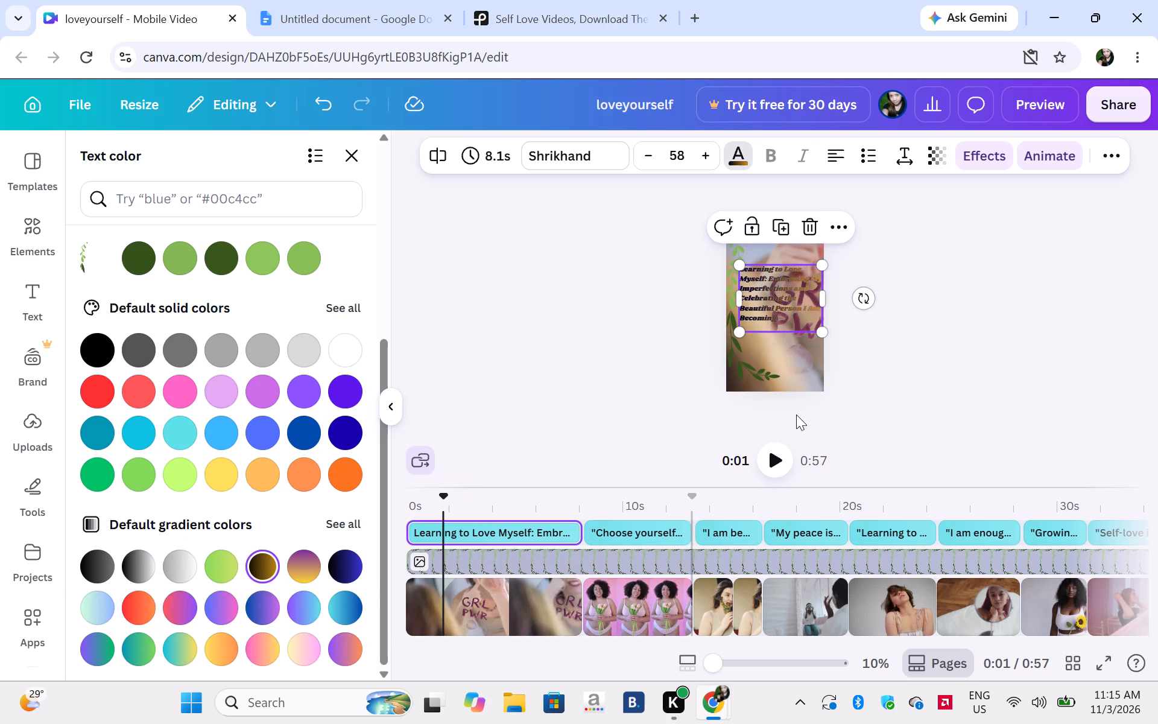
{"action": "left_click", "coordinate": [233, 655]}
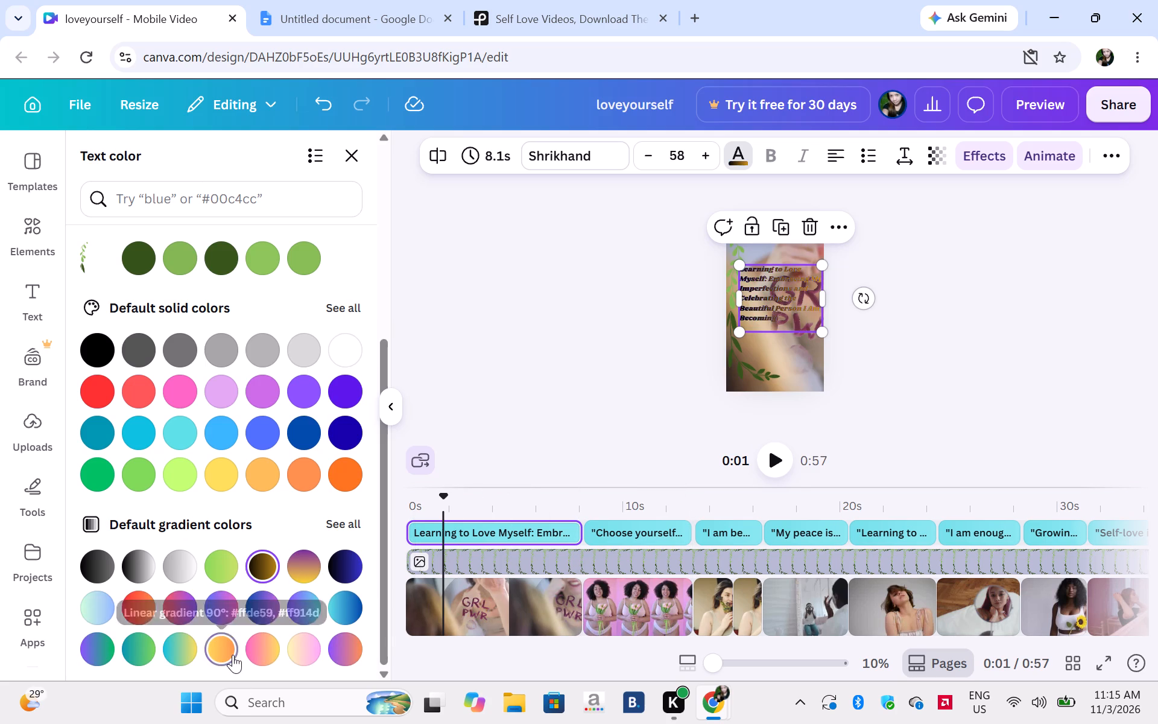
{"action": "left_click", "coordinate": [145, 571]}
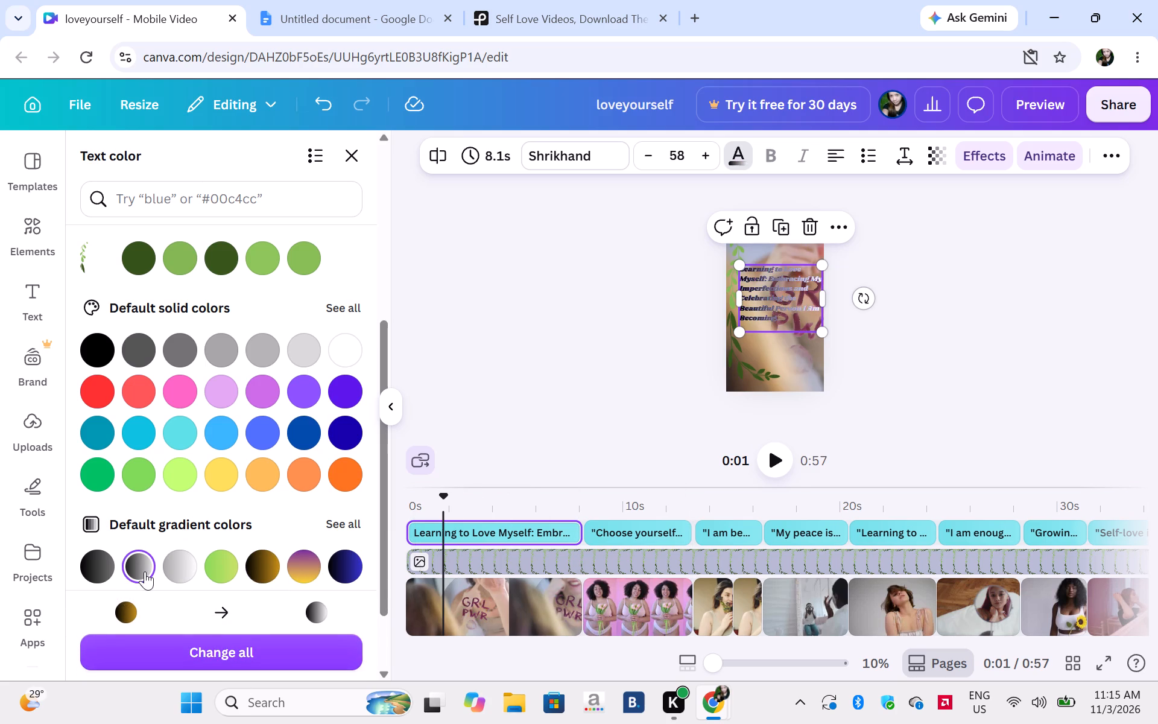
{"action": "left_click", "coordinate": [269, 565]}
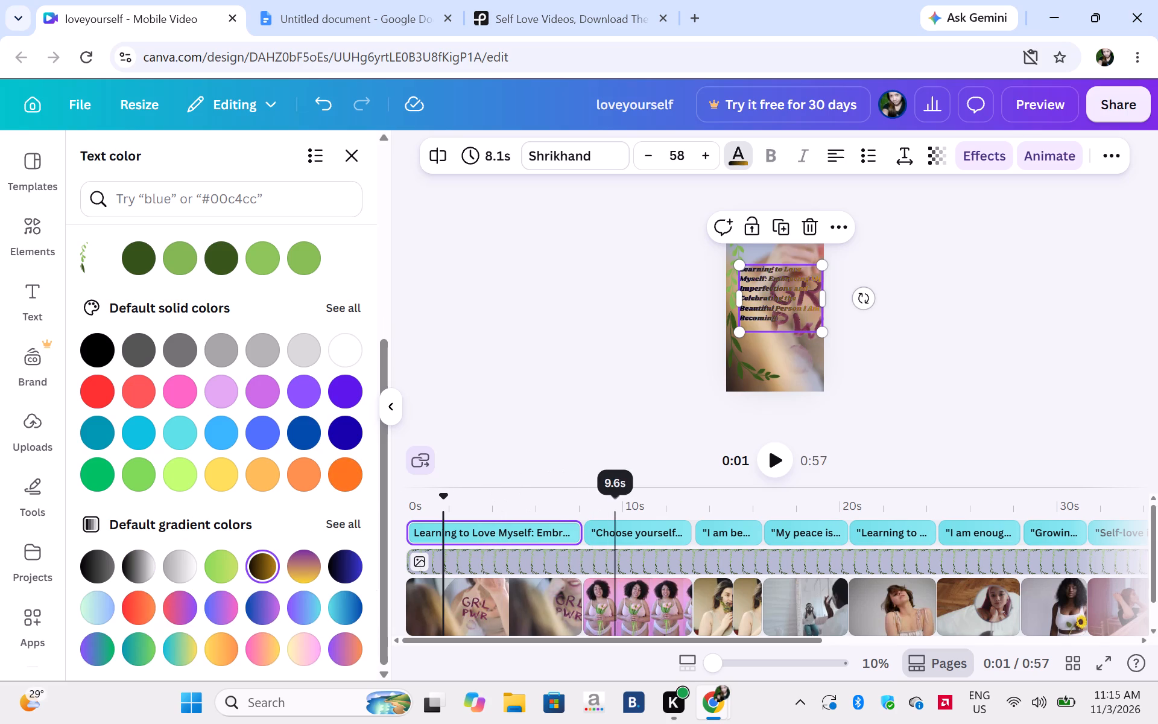
Nudge the "Choose yourself" quote on the second clip slightly down and to the right.
{"action": "left_click", "coordinate": [651, 533]}
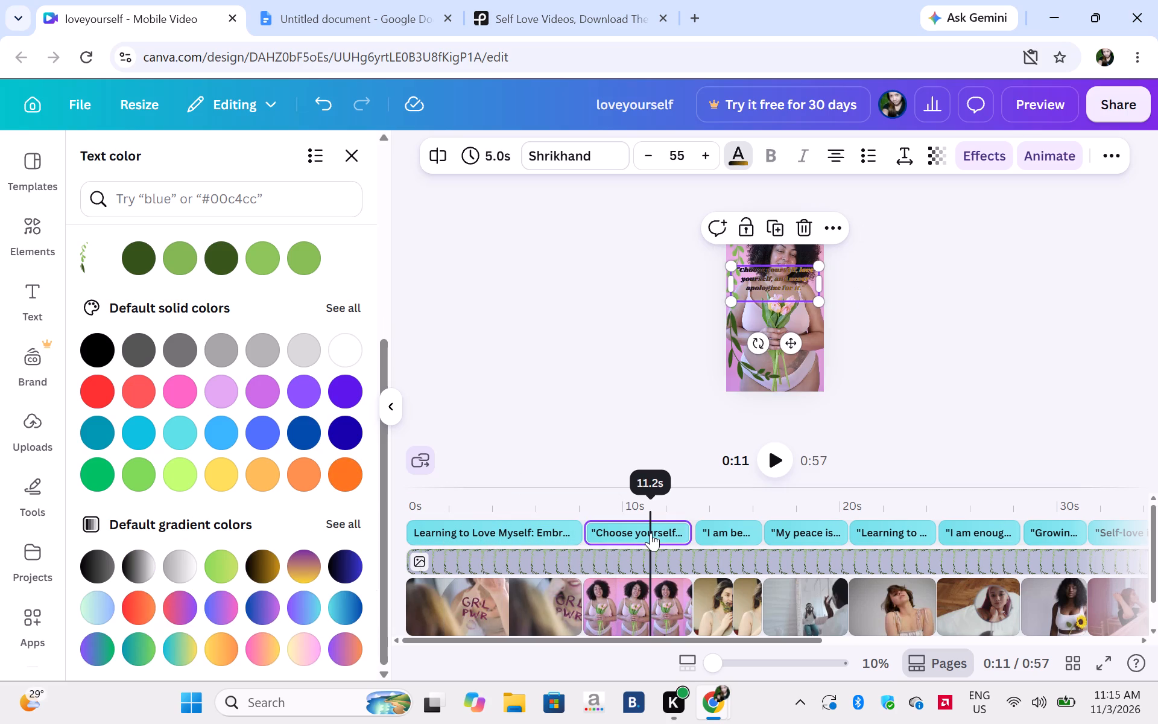
{"action": "left_click", "coordinate": [764, 290]}
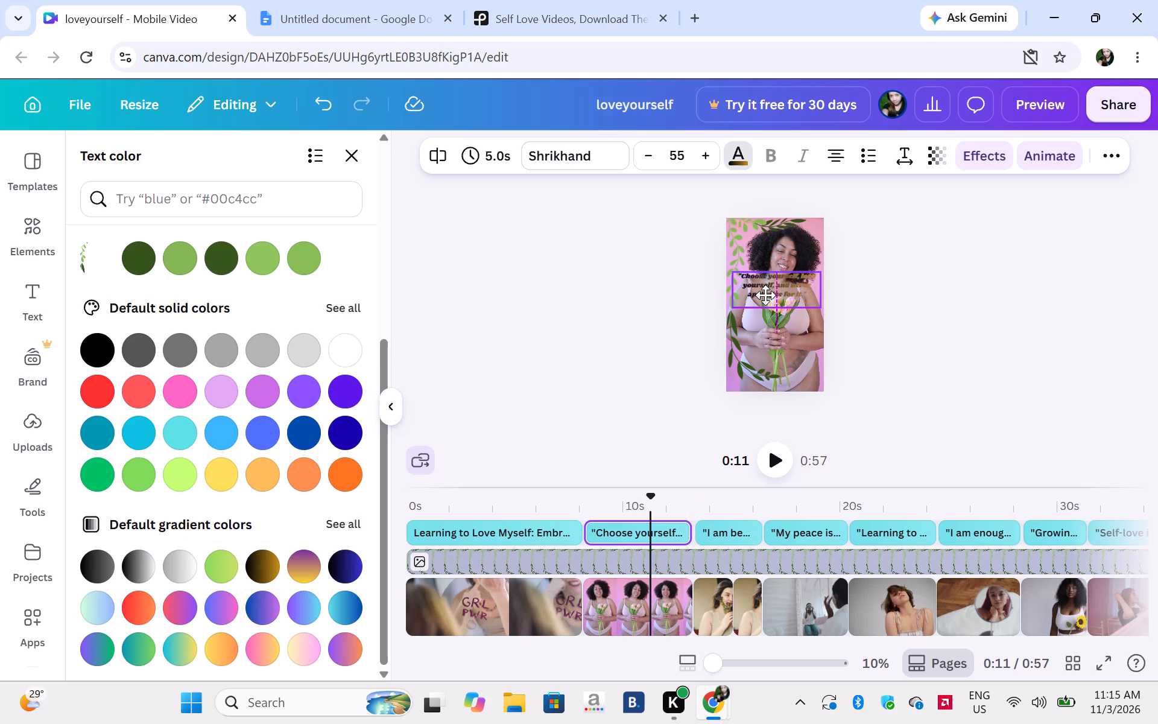
Insert a line break after "I am becoming" in the third clip's quote, starting the second line with "the person I once needed".
{"action": "left_click", "coordinate": [729, 531]}
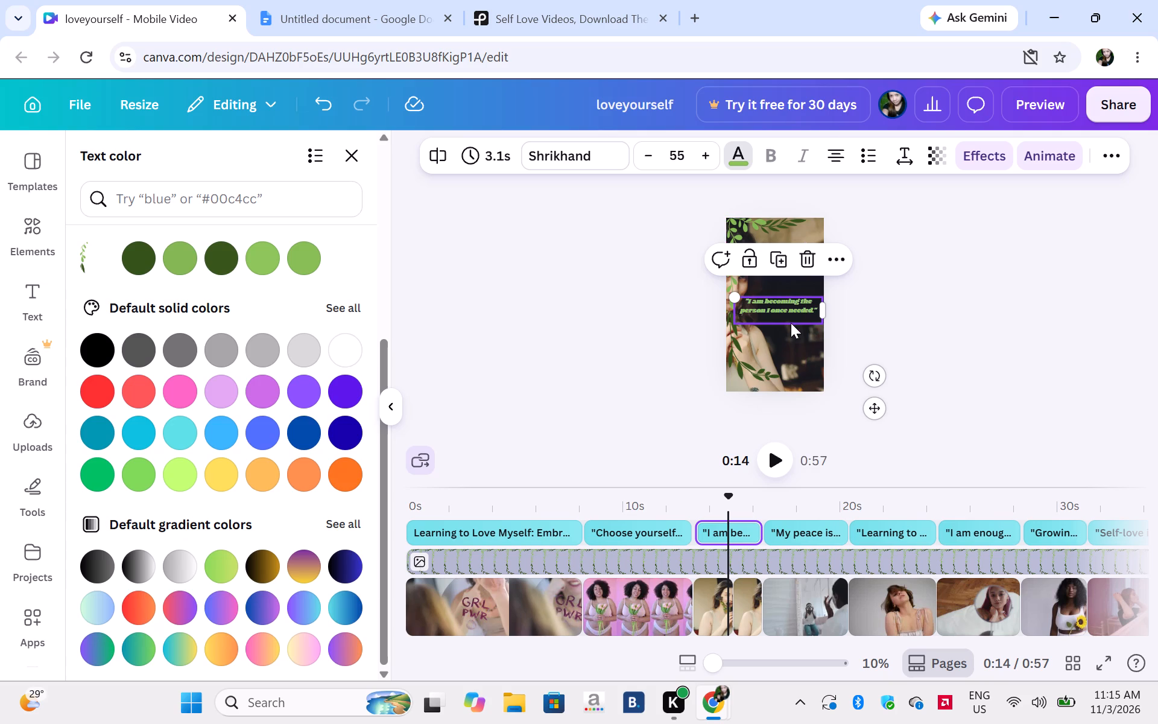
{"action": "left_click", "coordinate": [785, 308]}
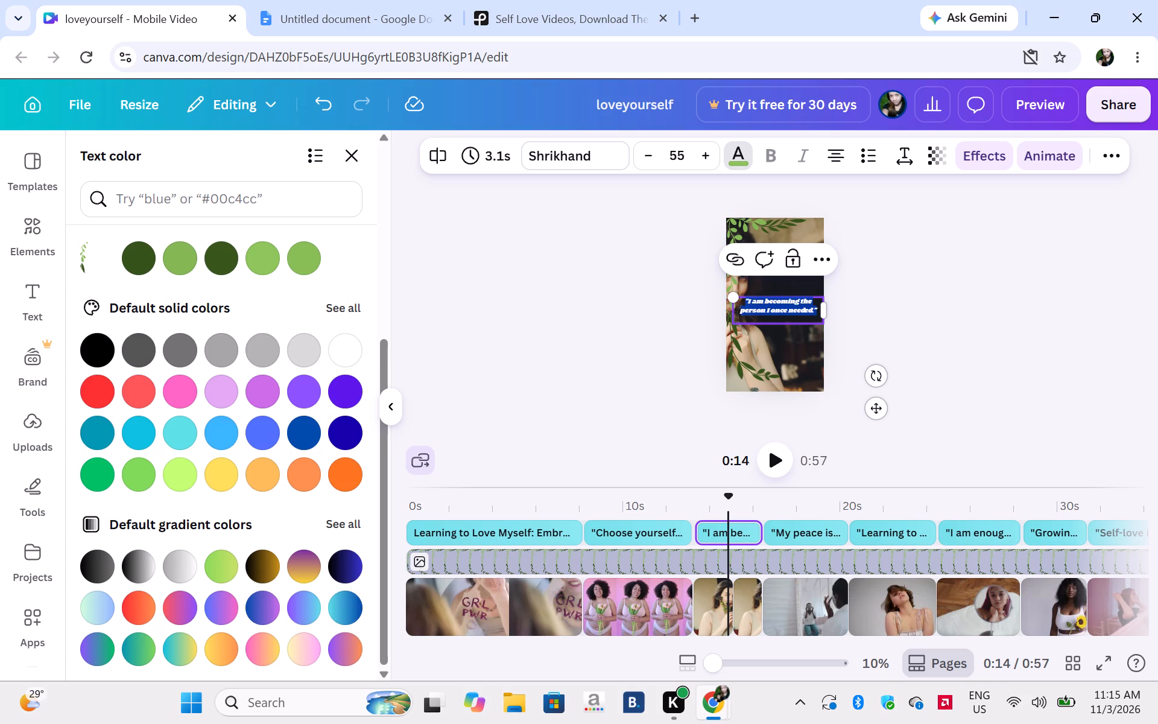
{"action": "left_click", "coordinate": [796, 302]}
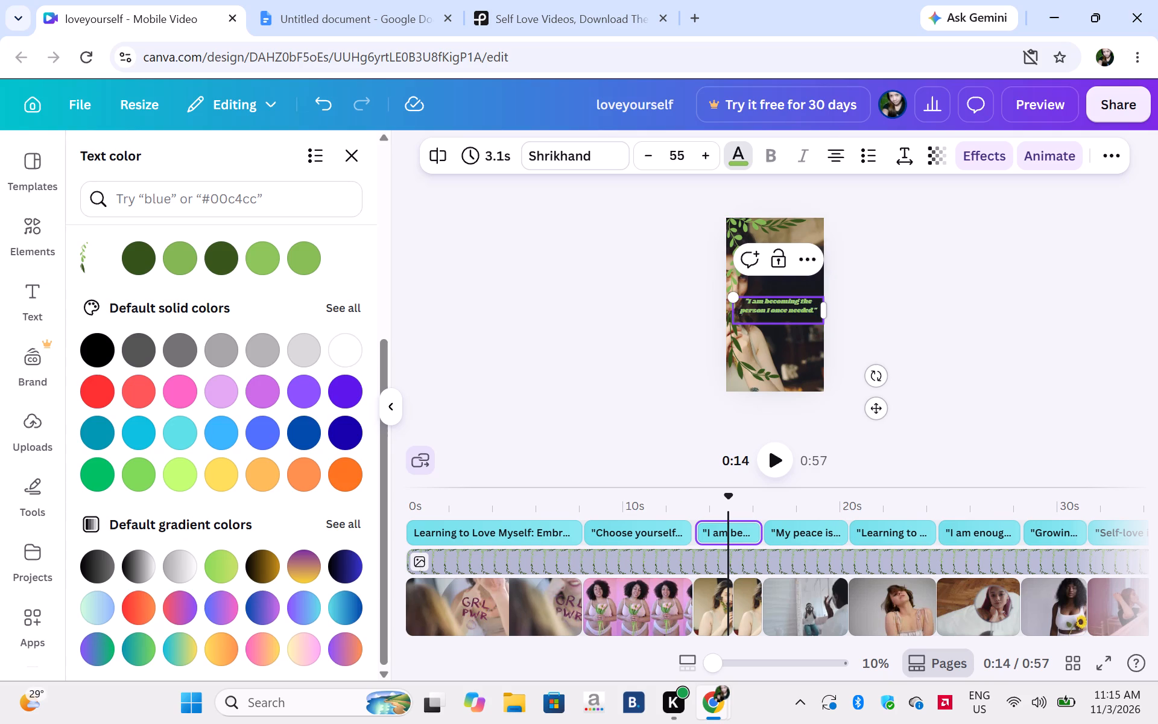
{"action": "left_click", "coordinate": [797, 299]}
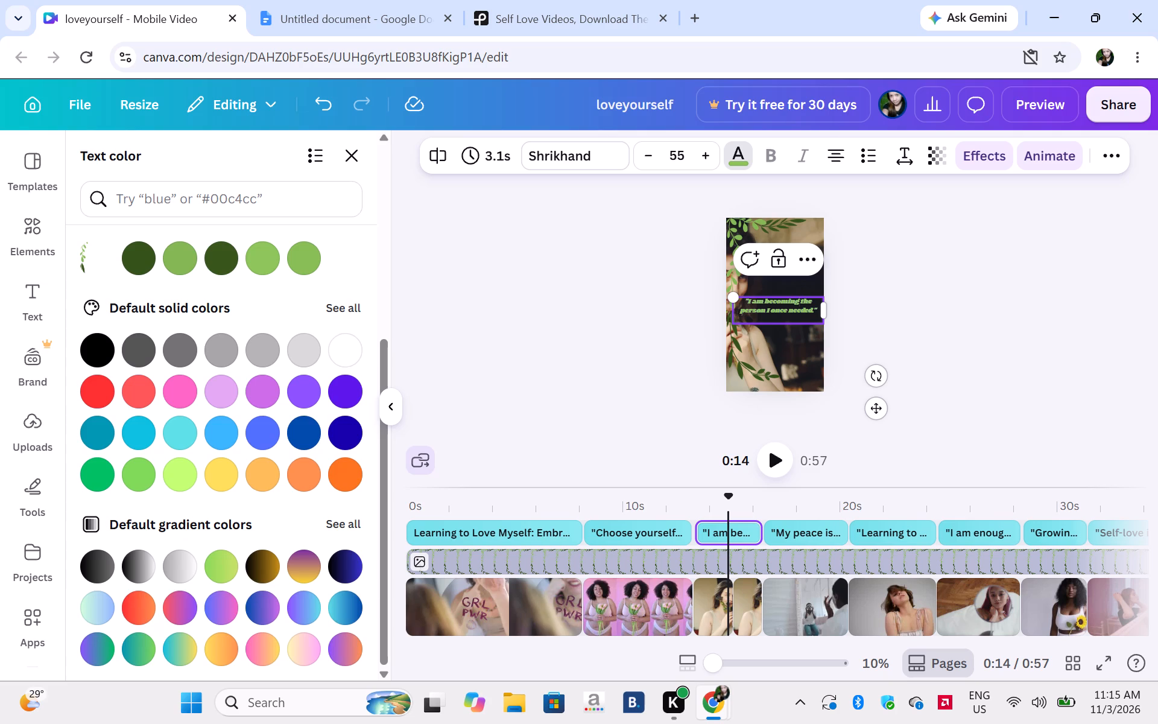
{"action": "left_click", "coordinate": [800, 300]}
{"action": "key", "text": "Return"}
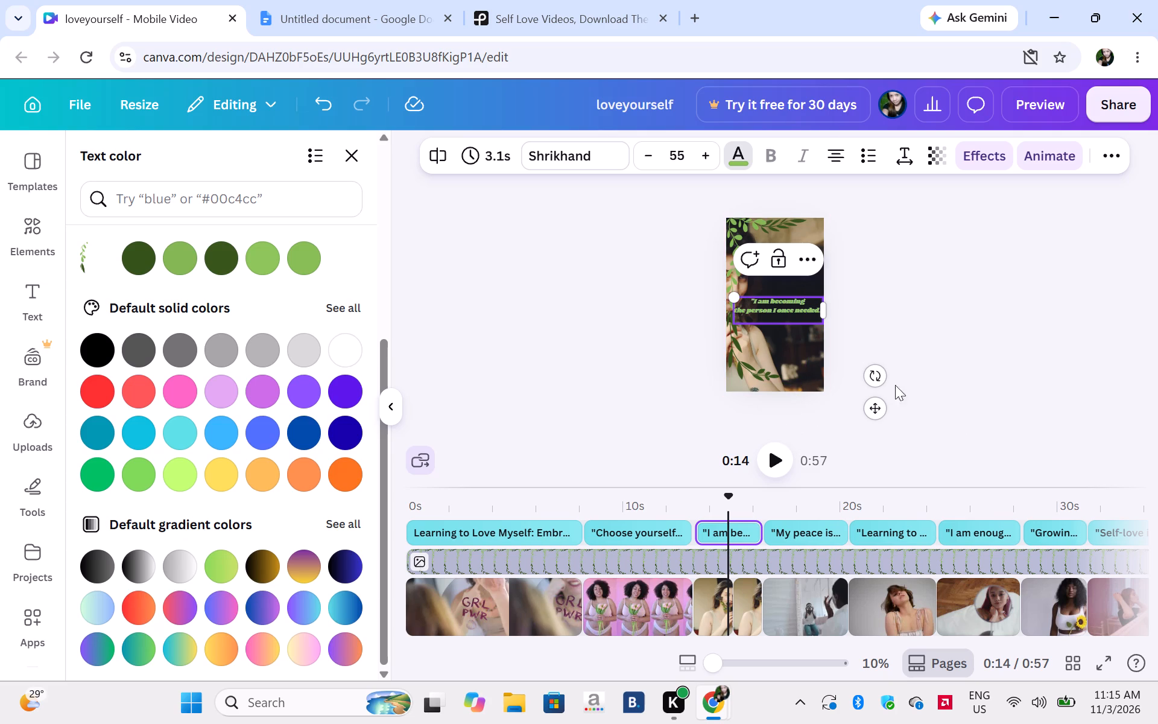
Go through the "My peace is" and "Learning to" quotes, and narrow the "I am enough" text box to about 918 wide within the frame.
{"action": "left_click", "coordinate": [811, 532]}
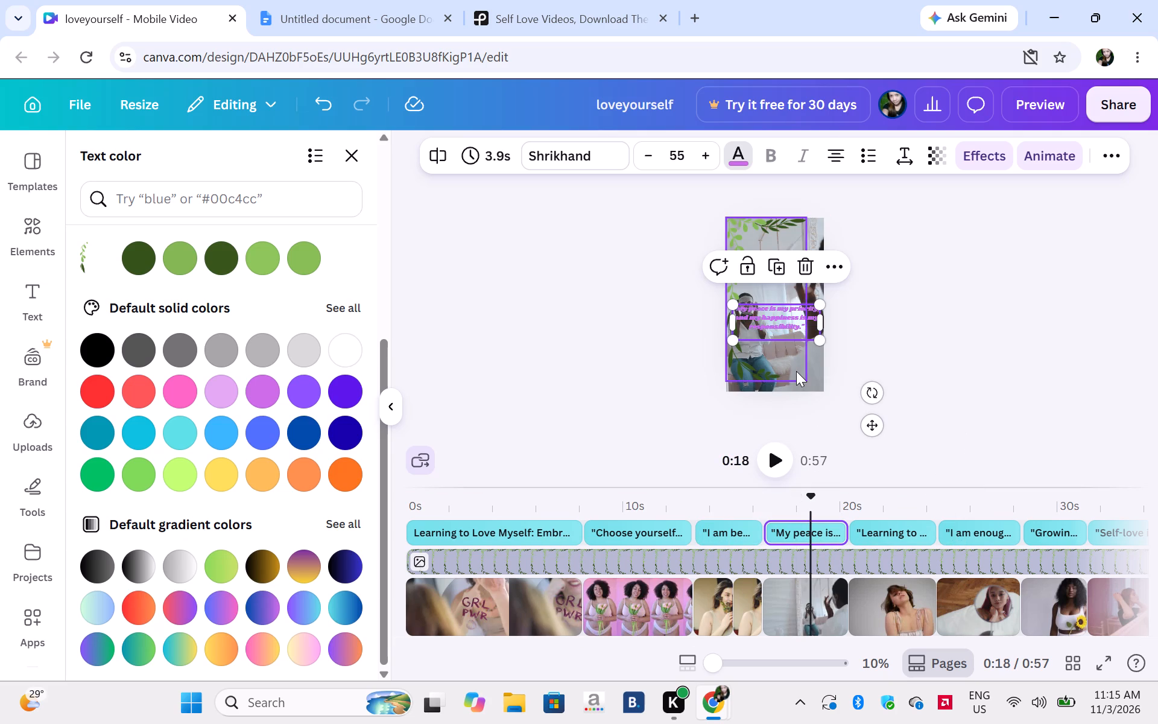
{"action": "left_click", "coordinate": [878, 534]}
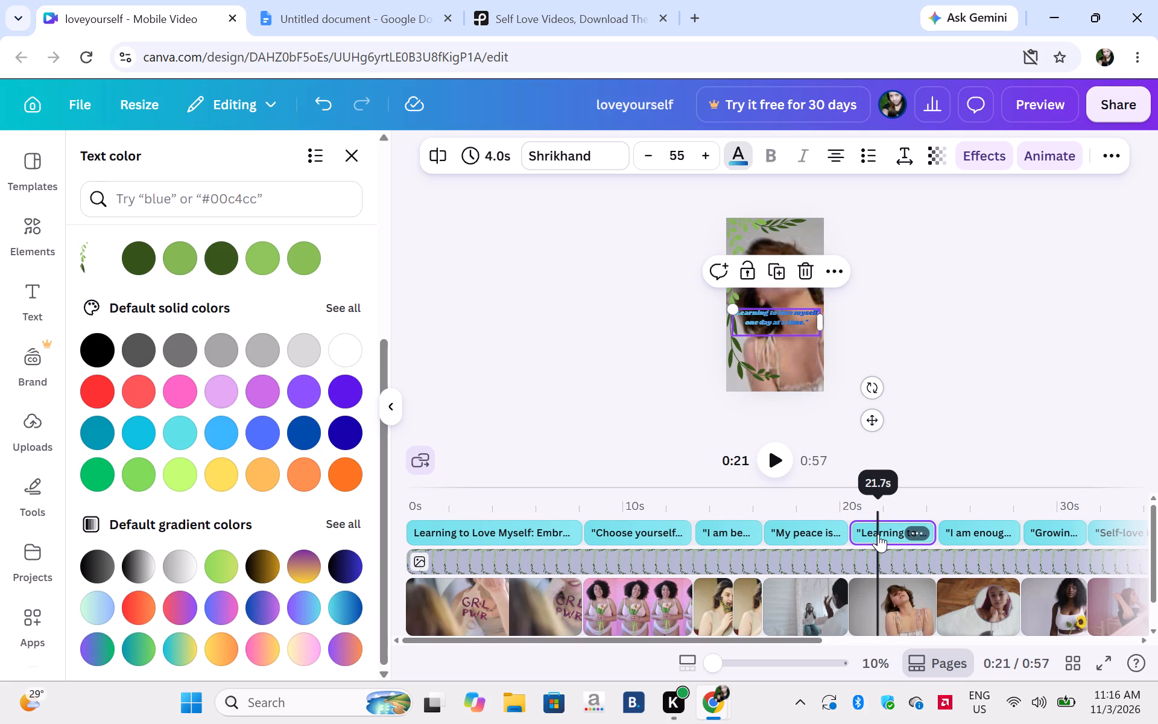
{"action": "left_click", "coordinate": [973, 524]}
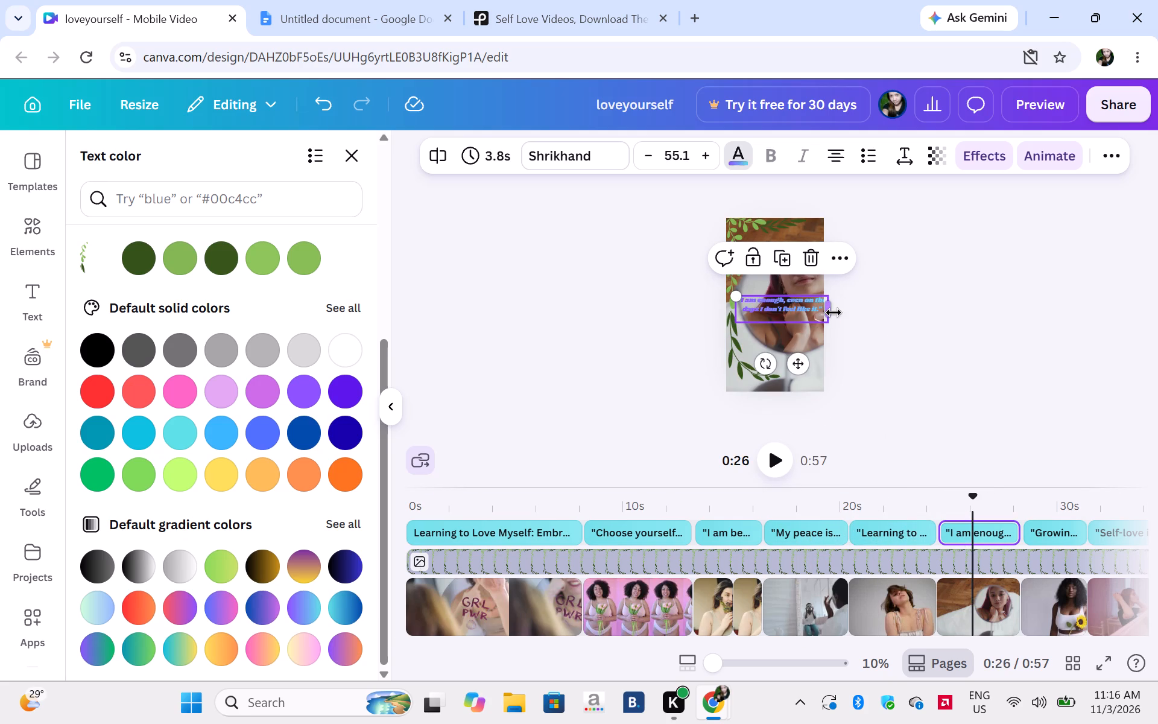
{"action": "left_click_drag", "start_coordinate": [834, 313], "coordinate": [824, 323]}
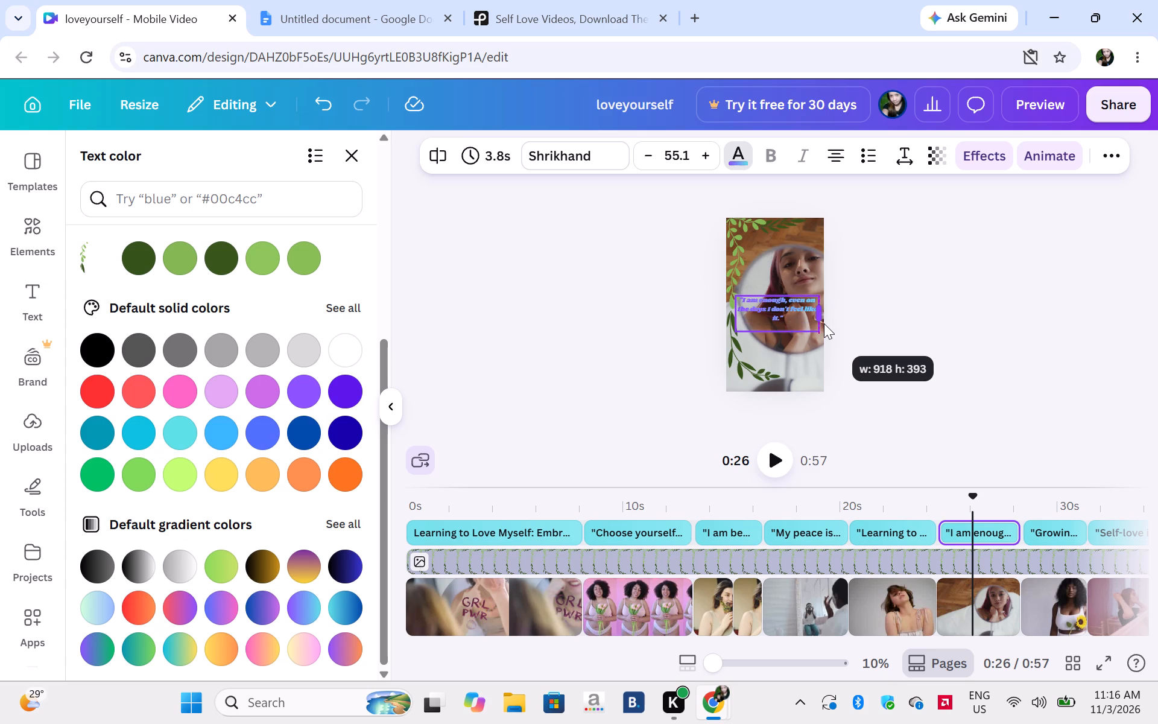
{"action": "left_click_drag", "start_coordinate": [824, 323], "coordinate": [823, 323]}
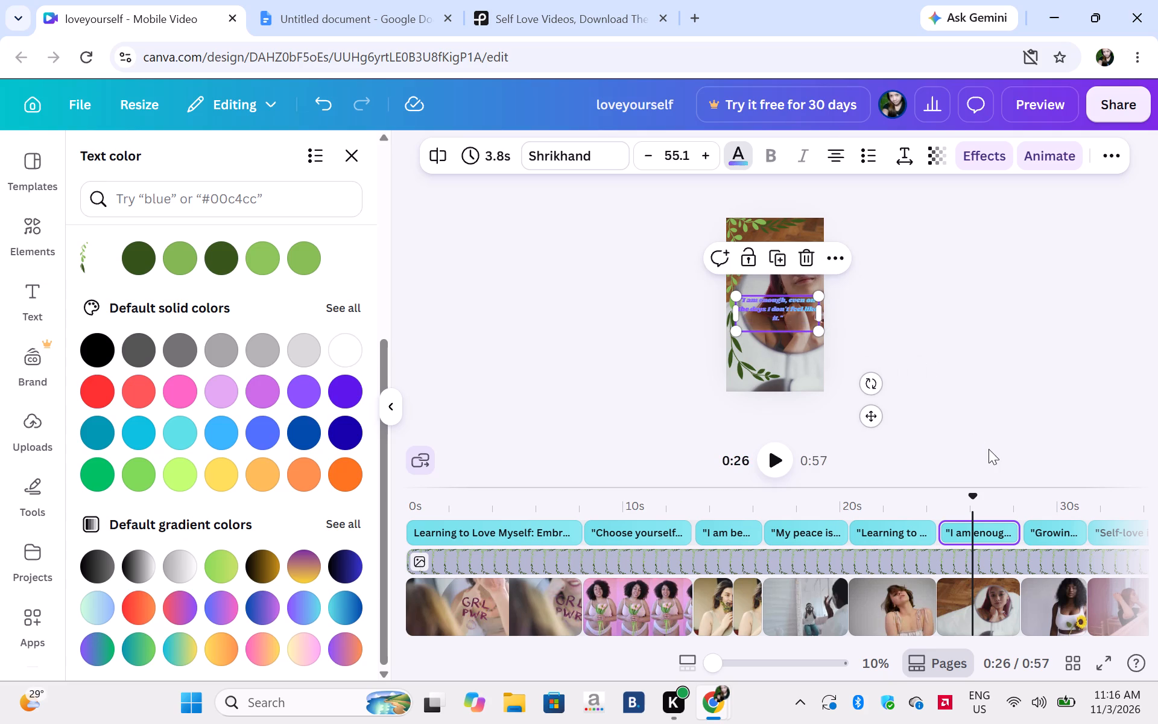
Shift the "Growing" quote on the sunflower clip slightly right, away from the frame's left edge.
{"action": "left_click", "coordinate": [1042, 539]}
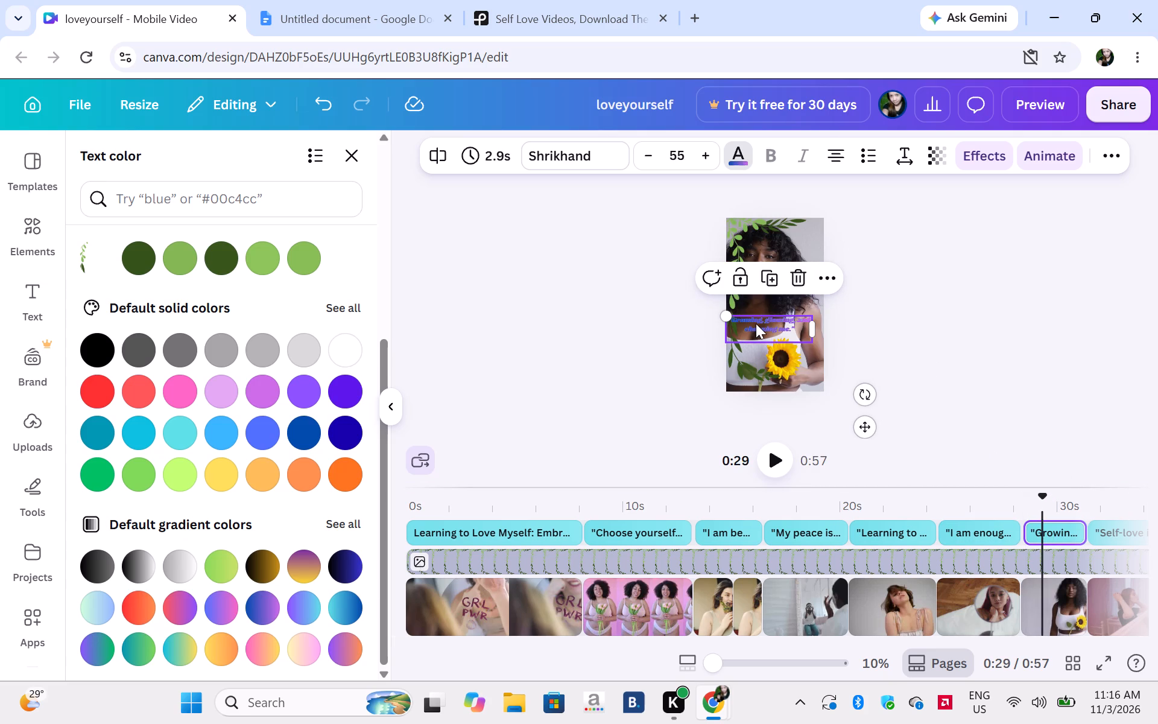
{"action": "left_click_drag", "start_coordinate": [756, 323], "coordinate": [762, 323]}
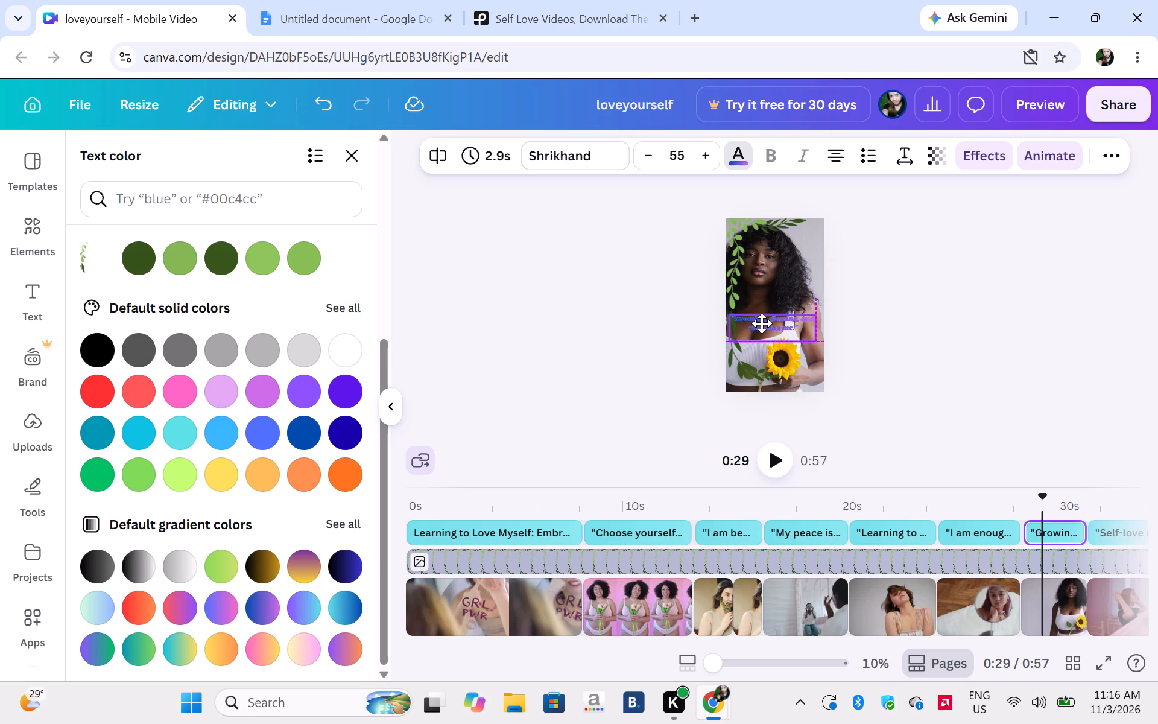
{"action": "left_click_drag", "start_coordinate": [762, 323], "coordinate": [763, 323]}
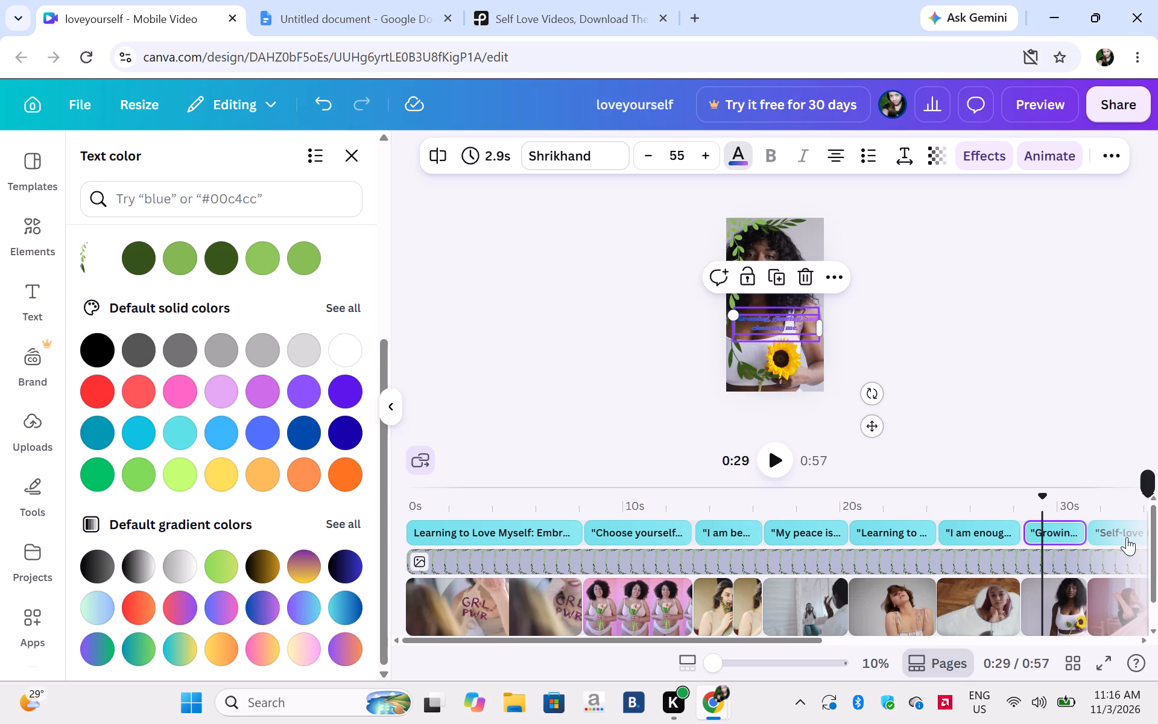
Go through the "Self-love is not selfish" and "I no longer chase" quotes, and move the "Be proud" quote slightly down.
{"action": "left_click", "coordinate": [1116, 538]}
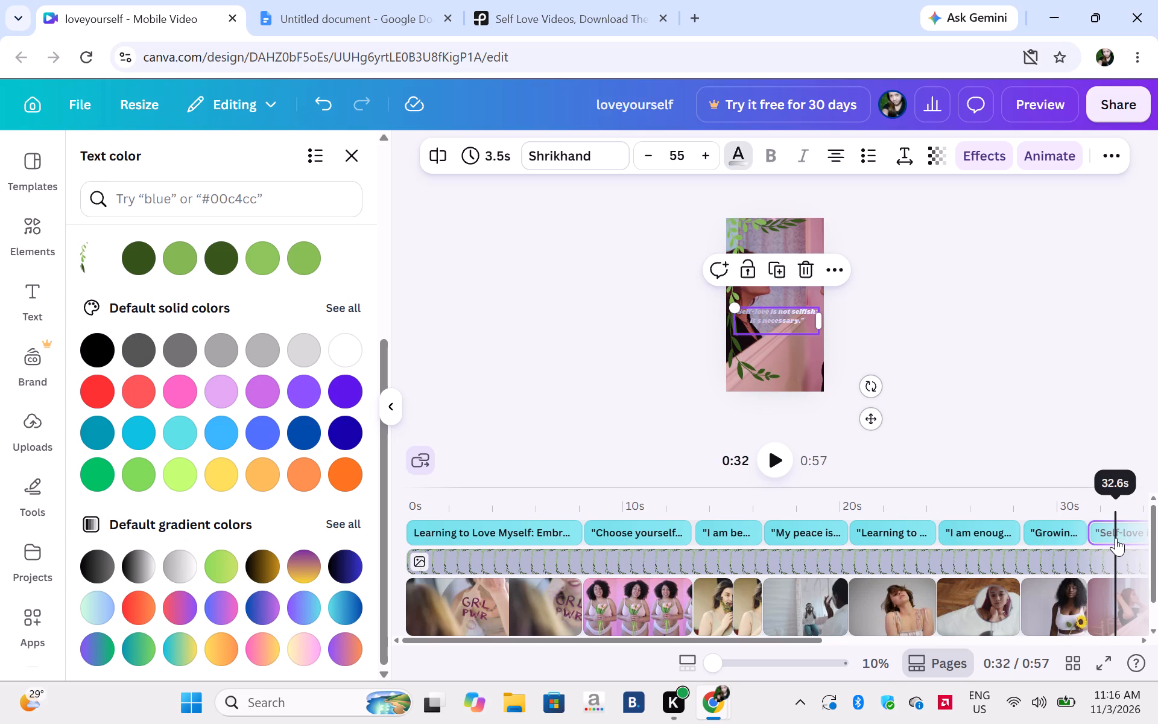
{"action": "triple_click", "coordinate": [1139, 643]}
{"action": "triple_click", "coordinate": [1139, 643]}
{"action": "double_click", "coordinate": [1139, 643]}
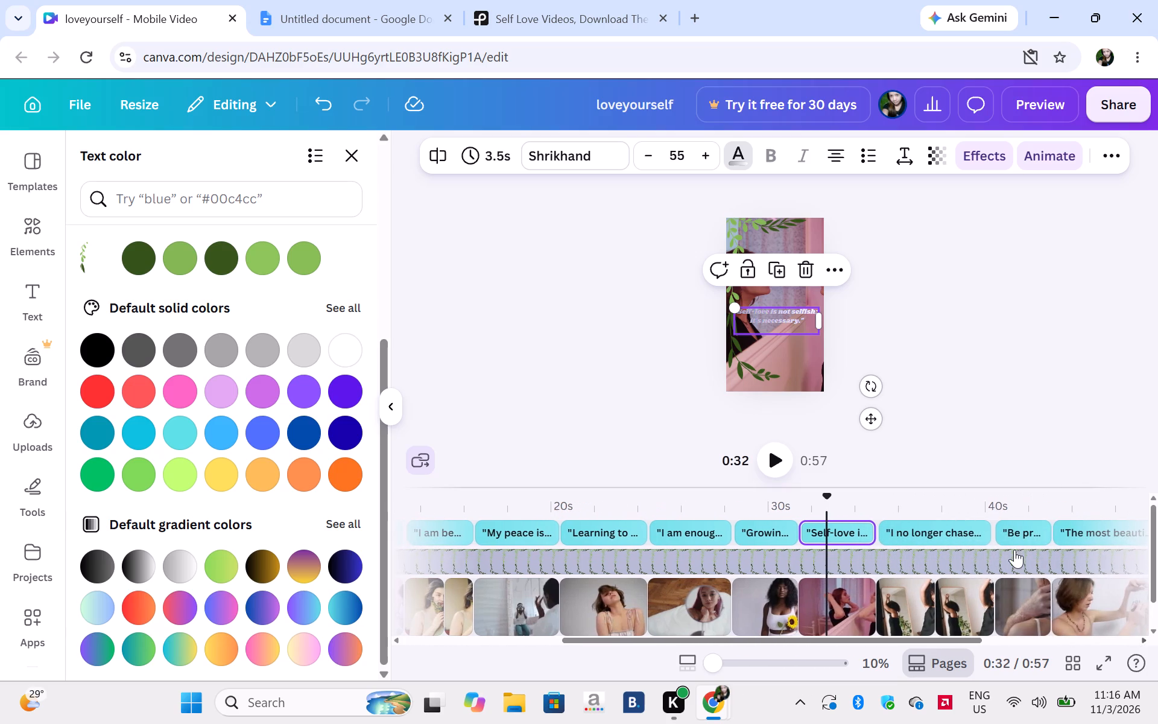
{"action": "left_click", "coordinate": [926, 540]}
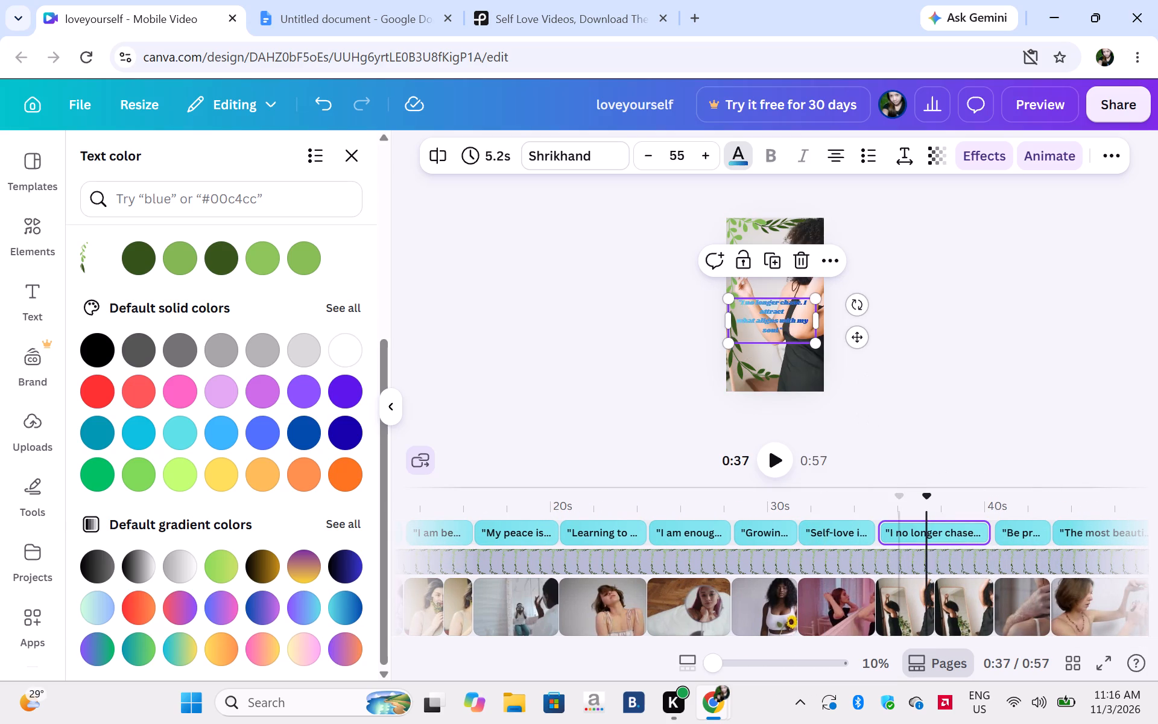
{"action": "left_click", "coordinate": [1013, 532]}
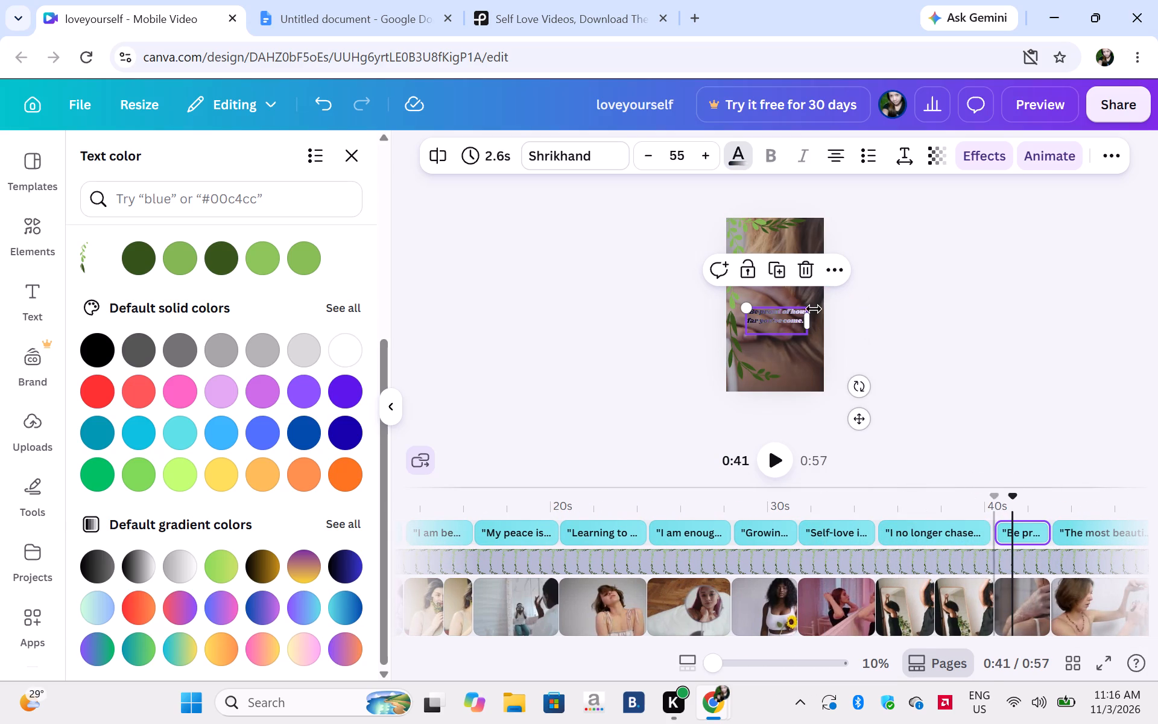
{"action": "left_click_drag", "start_coordinate": [786, 320], "coordinate": [788, 334]}
{"action": "left_click_drag", "start_coordinate": [788, 334], "coordinate": [788, 337]}
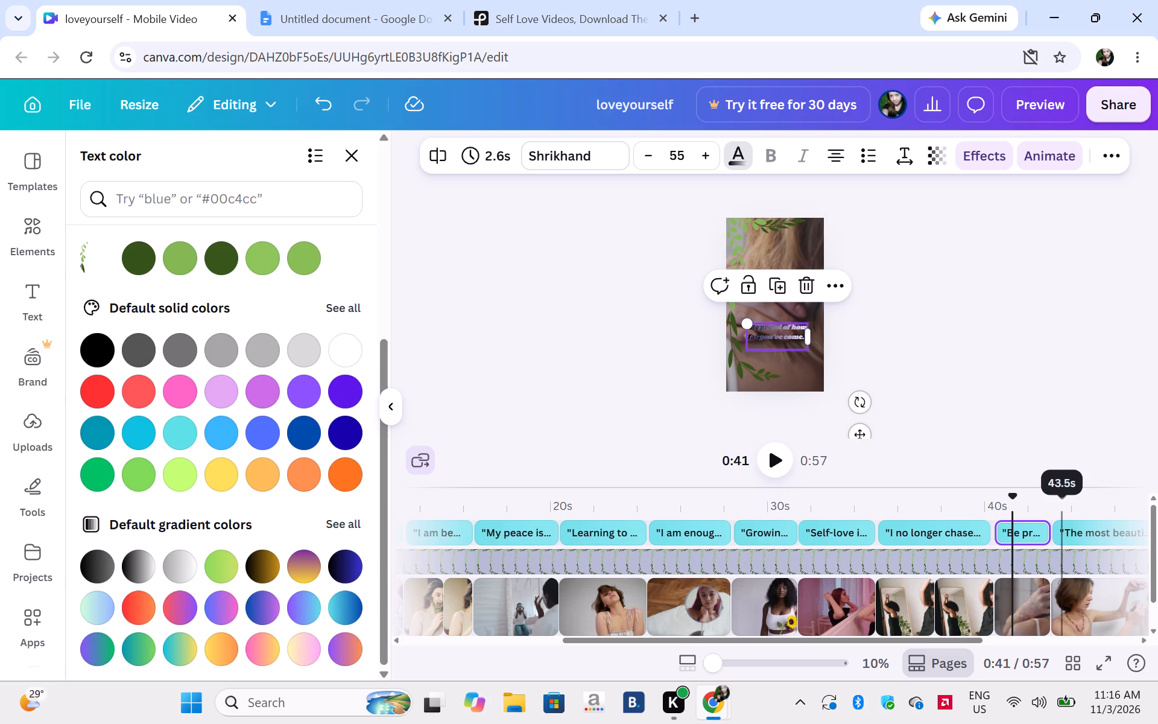
Check the "The most beautiful relationship" quote and play the video through to its end.
{"action": "left_click", "coordinate": [1082, 538]}
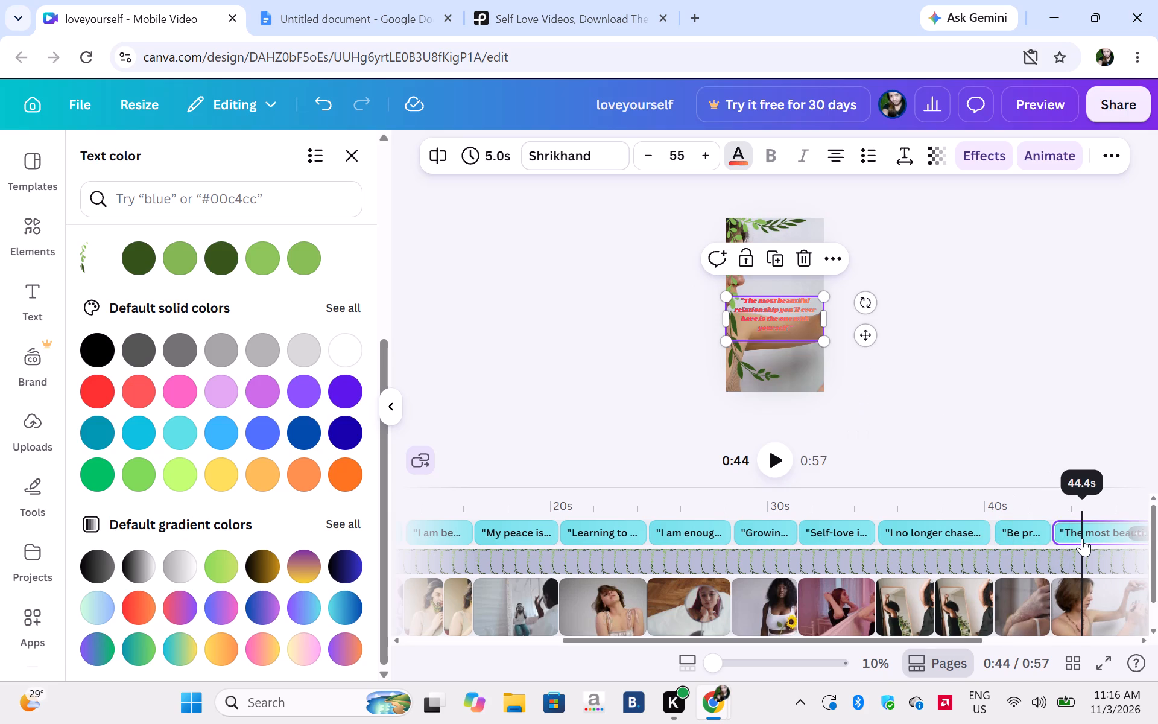
{"action": "triple_click", "coordinate": [1144, 641]}
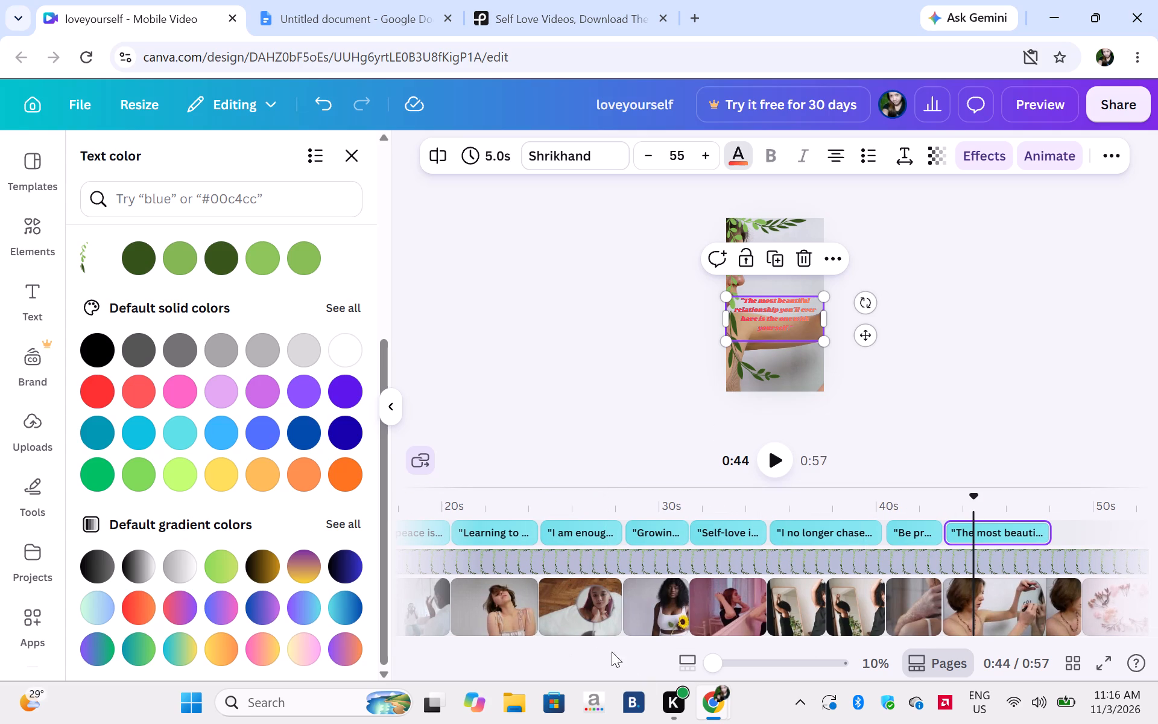
{"action": "left_click", "coordinate": [548, 641]}
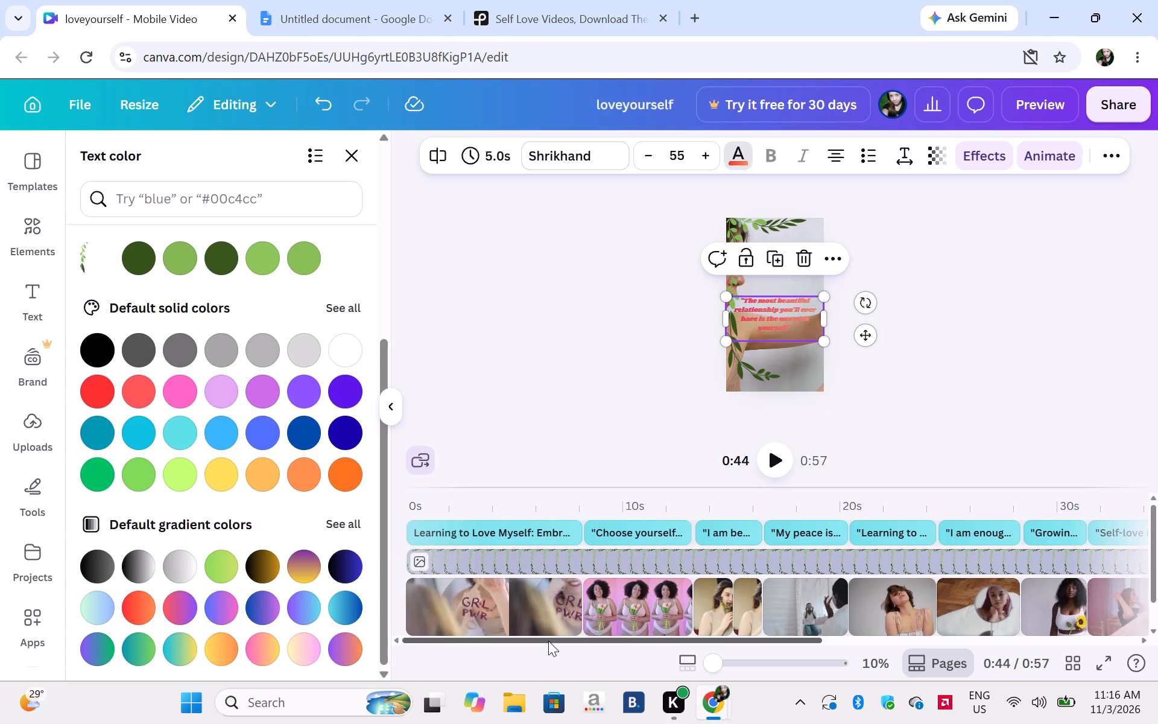
{"action": "left_click", "coordinate": [410, 644]}
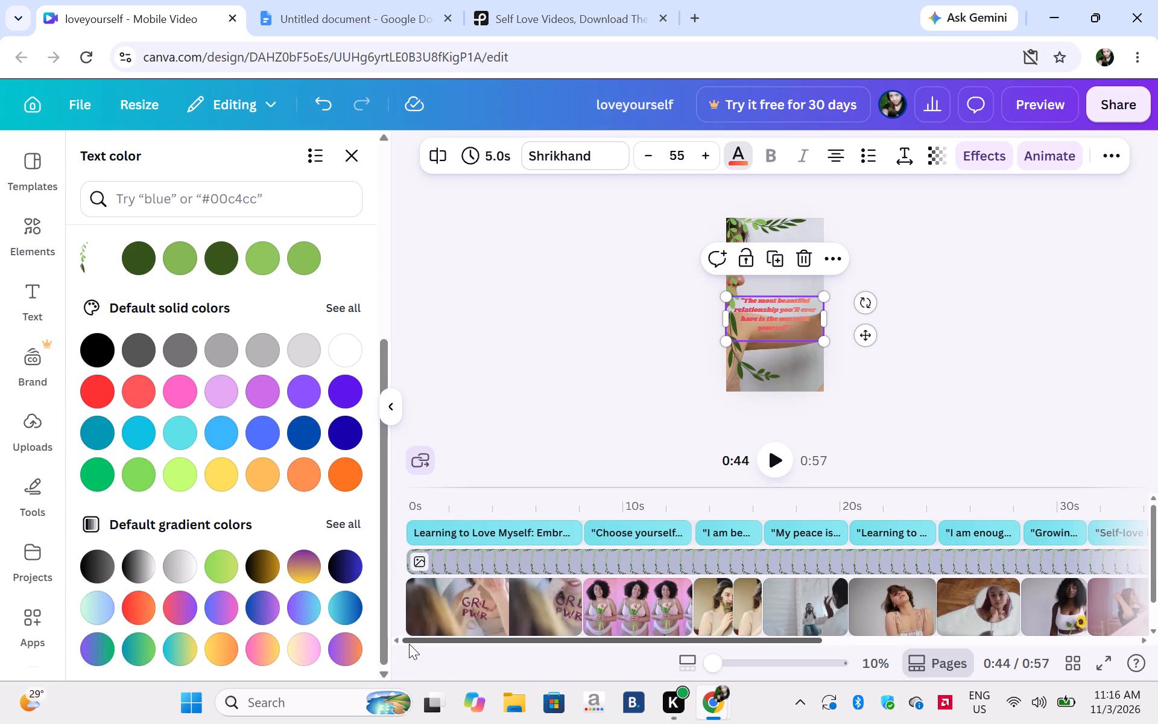
{"action": "left_click", "coordinate": [401, 641]}
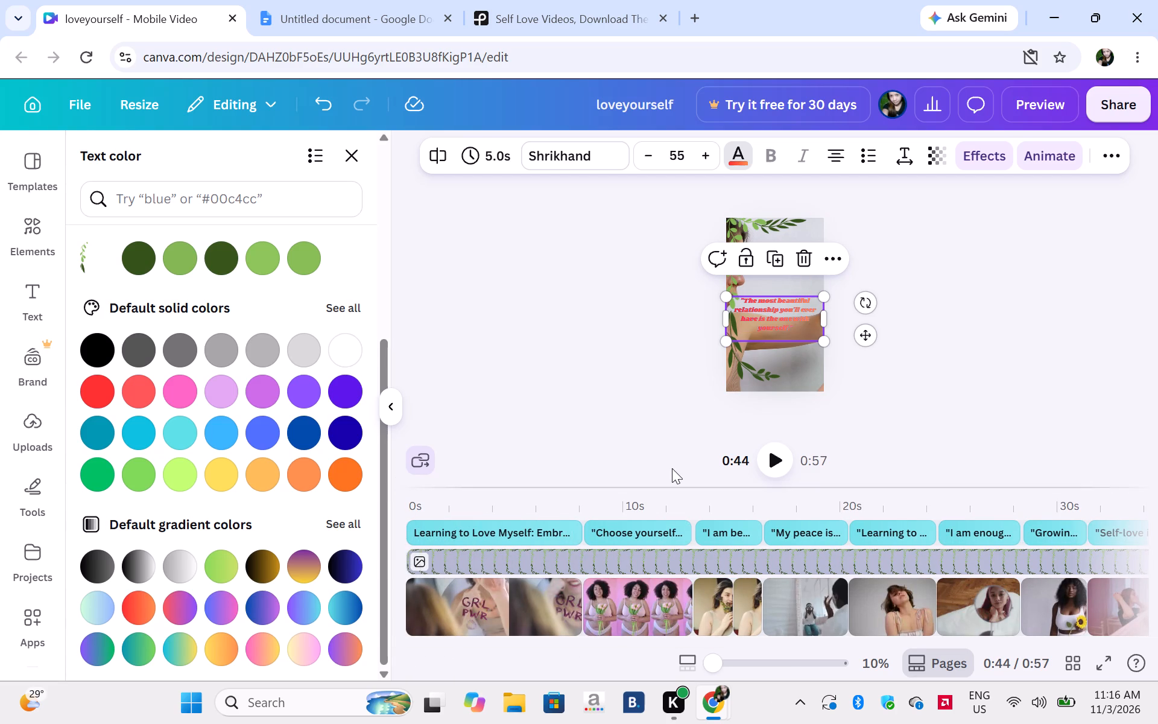
{"action": "left_click", "coordinate": [775, 459]}
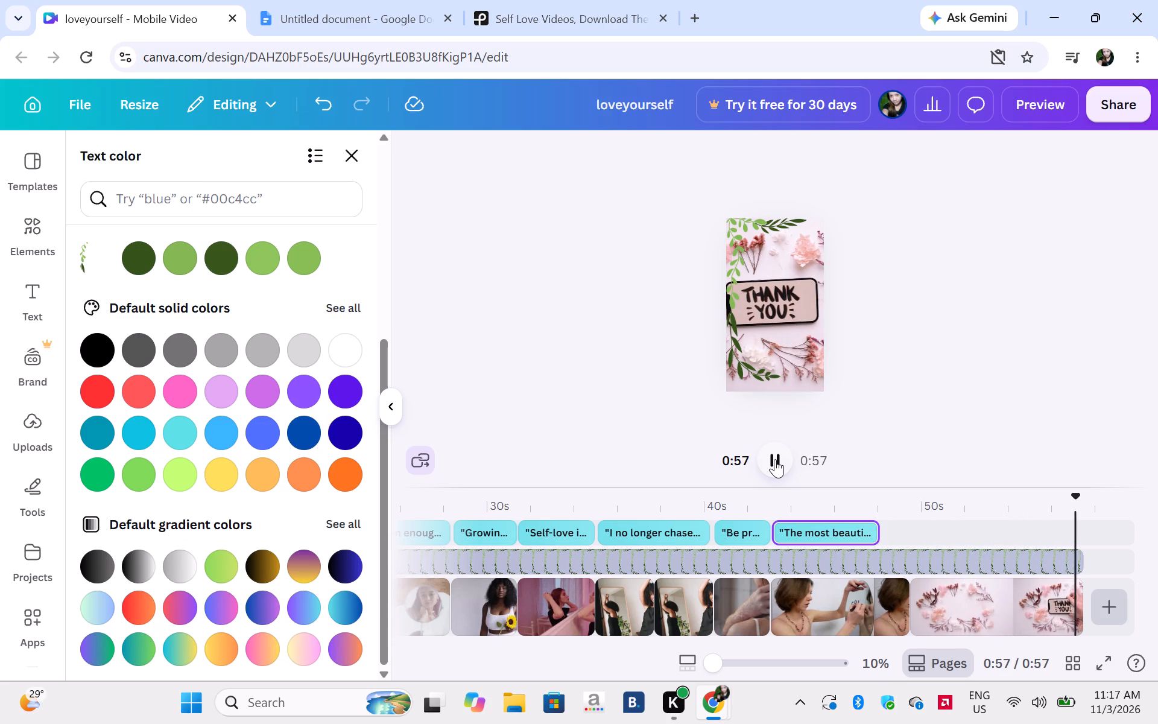
Place the playhead at the end of the voice-over track, around 0:48, and search the elements library for "audio".
{"action": "left_click", "coordinate": [882, 571]}
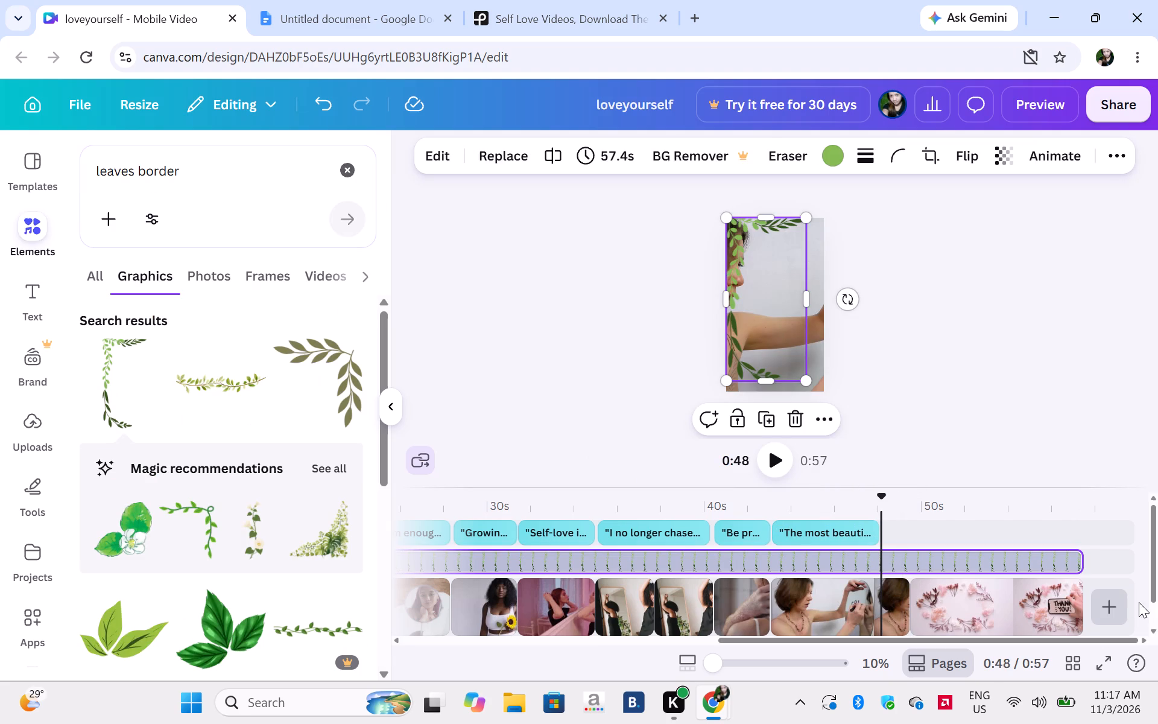
{"action": "double_click", "coordinate": [1153, 628]}
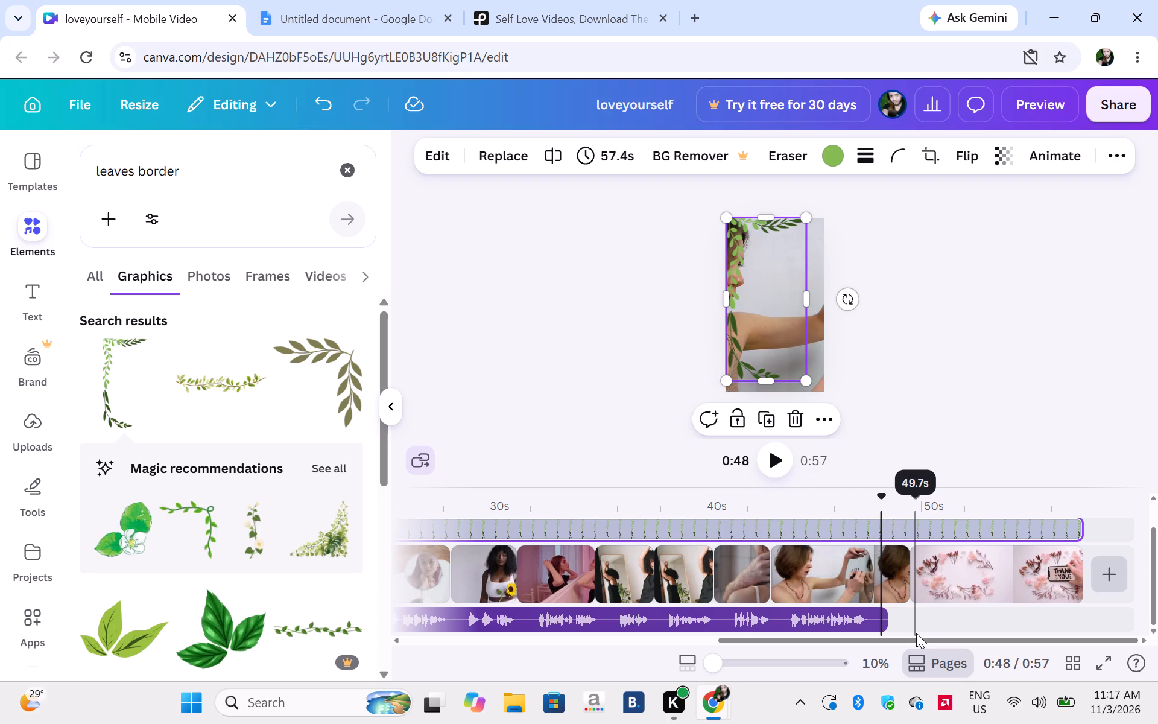
{"action": "left_click", "coordinate": [916, 633]}
{"action": "left_click", "coordinate": [887, 633]}
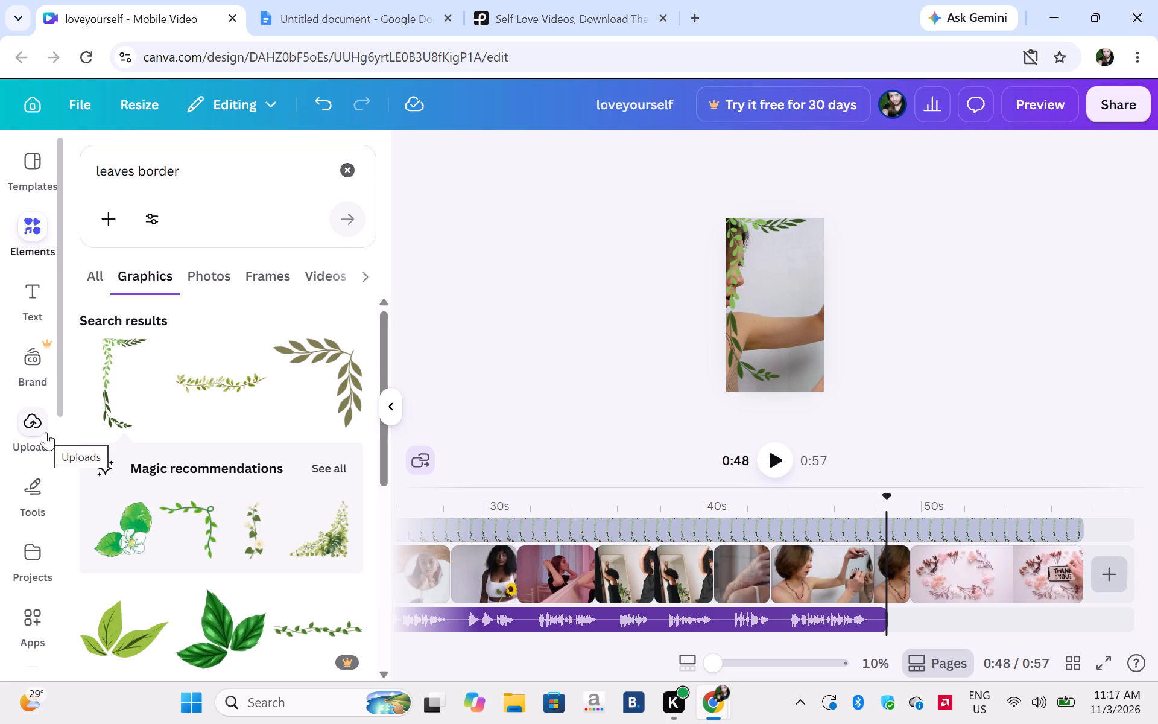
{"action": "left_click", "coordinate": [24, 248]}
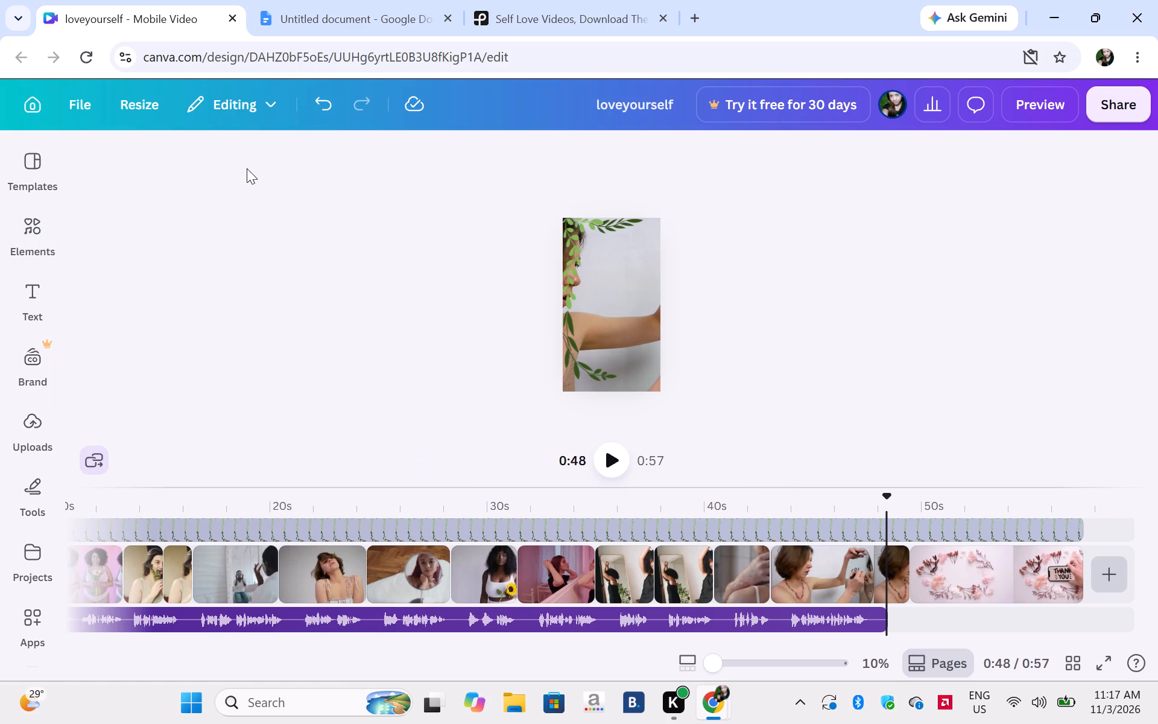
{"action": "left_click", "coordinate": [14, 240]}
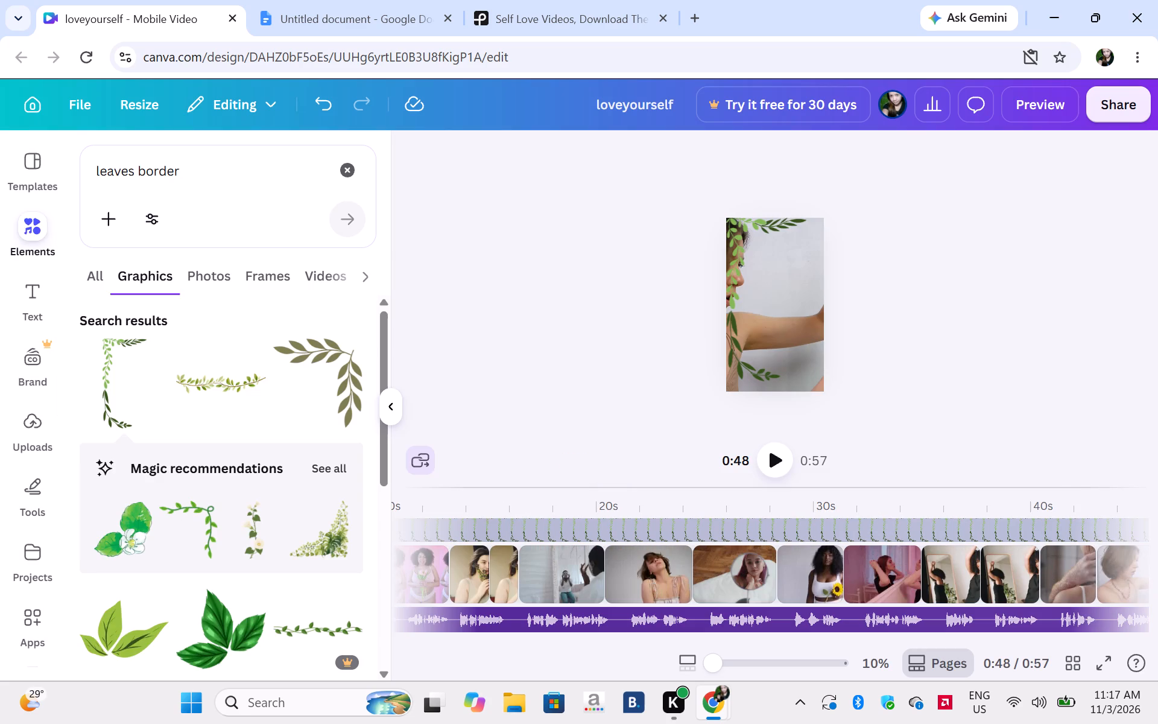
{"action": "left_click", "coordinate": [350, 162]}
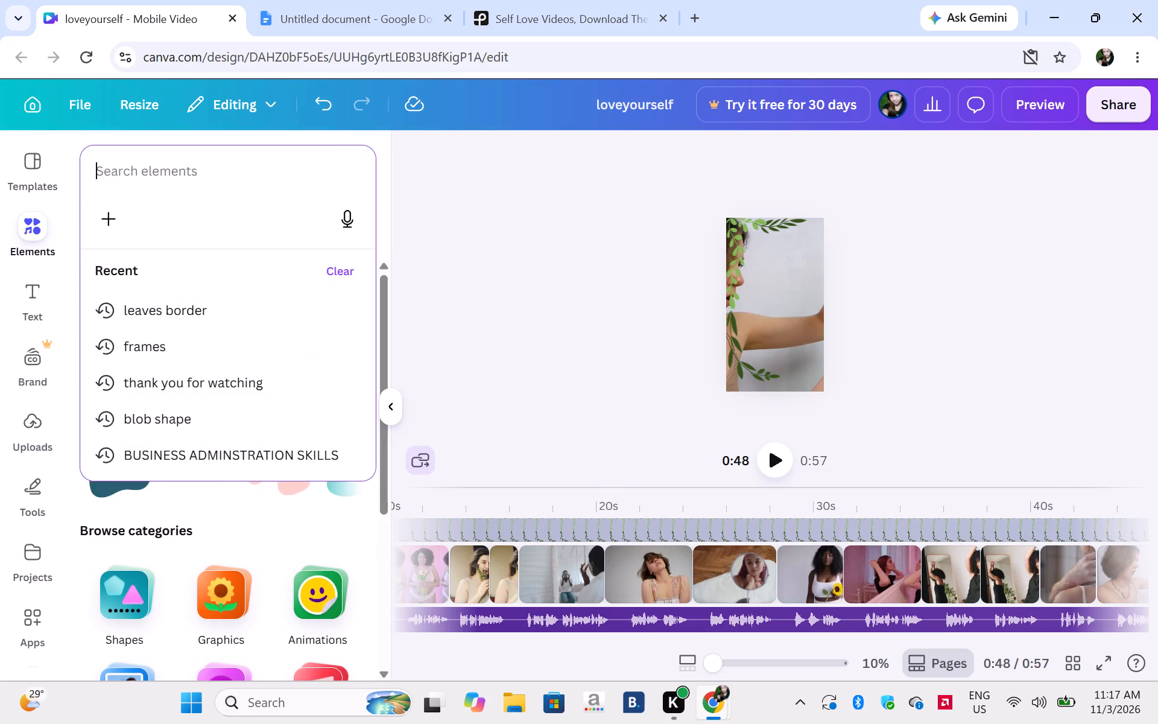
{"action": "type", "text": "aud"}
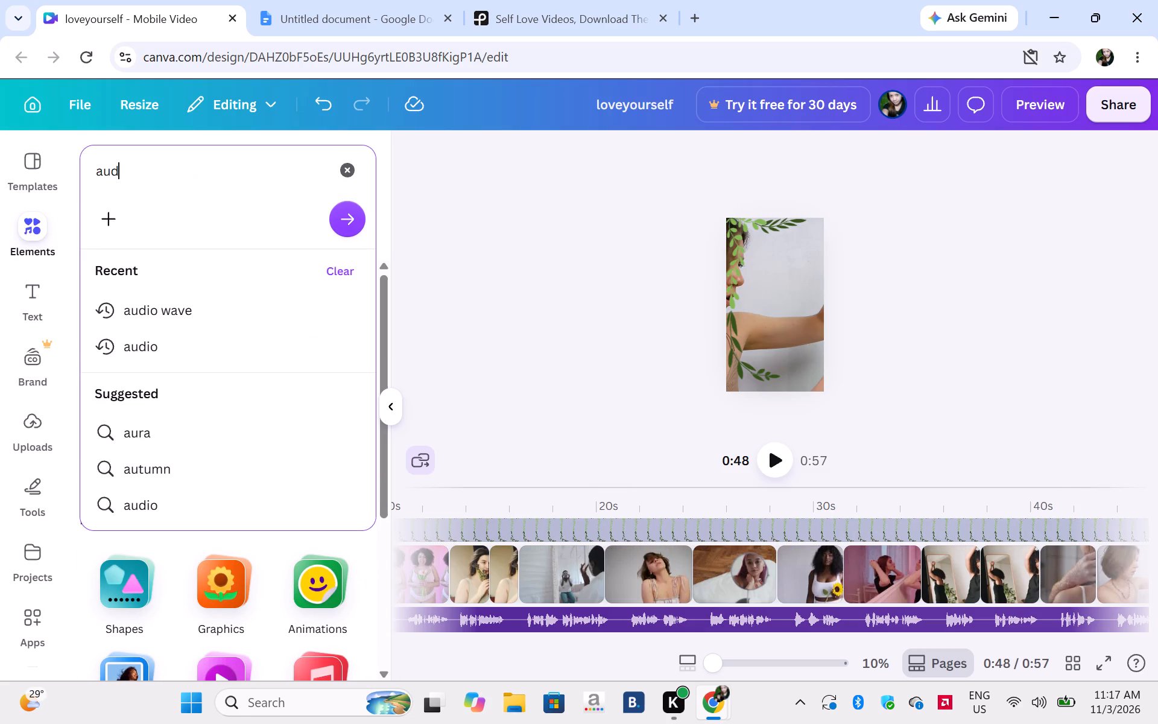
{"action": "type", "text": "io"}
{"action": "key", "text": "Return"}
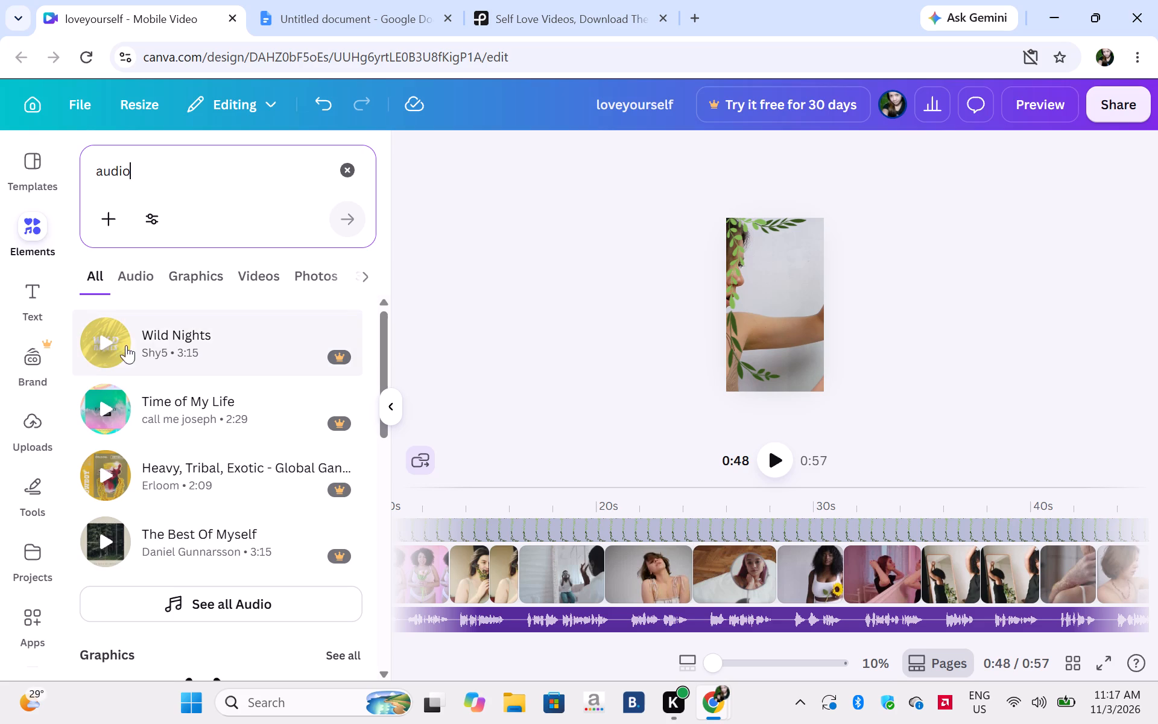
Listen to samples of The Best Of Myself, Time of My Life, Wild Nights and Magiksolo's Audio among the audio tracks.
{"action": "left_click", "coordinate": [112, 544]}
{"action": "left_click", "coordinate": [112, 544]}
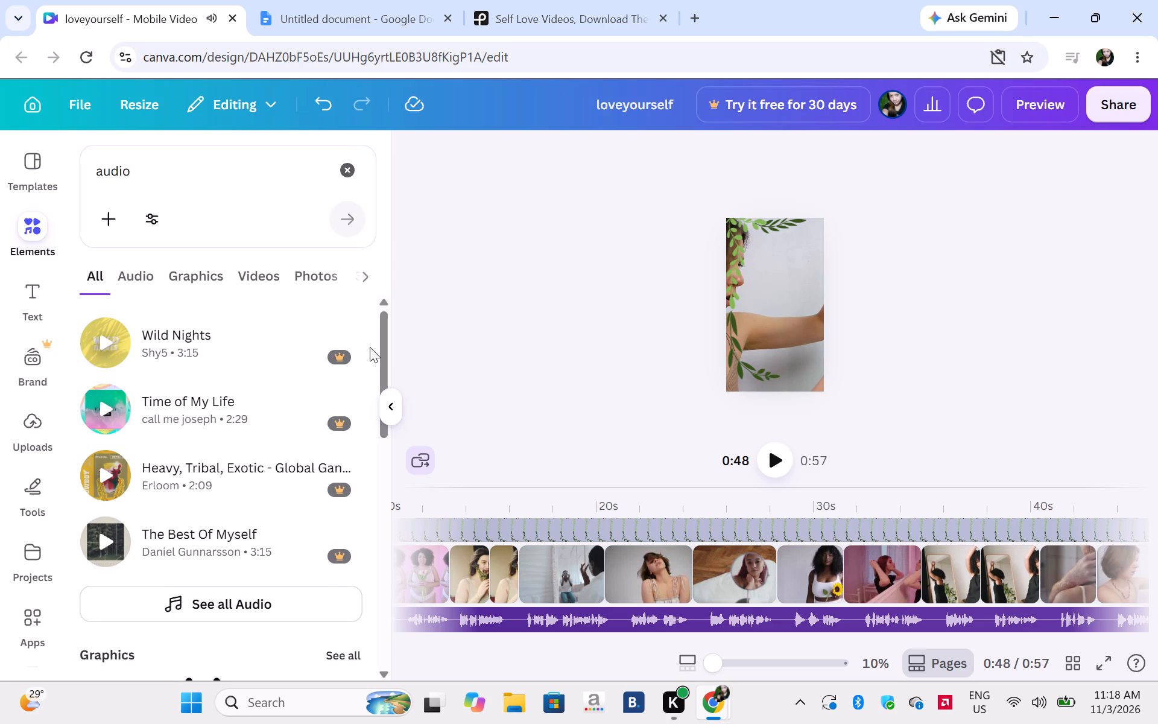
{"action": "left_click", "coordinate": [139, 268]}
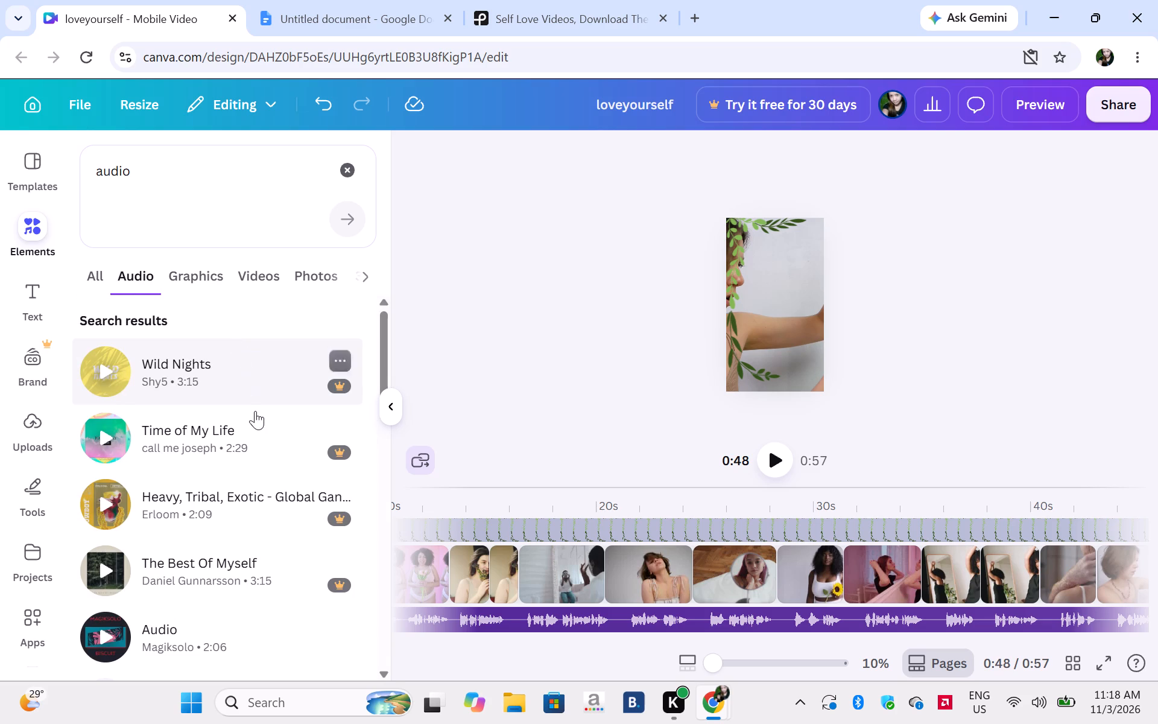
{"action": "left_click", "coordinate": [99, 440]}
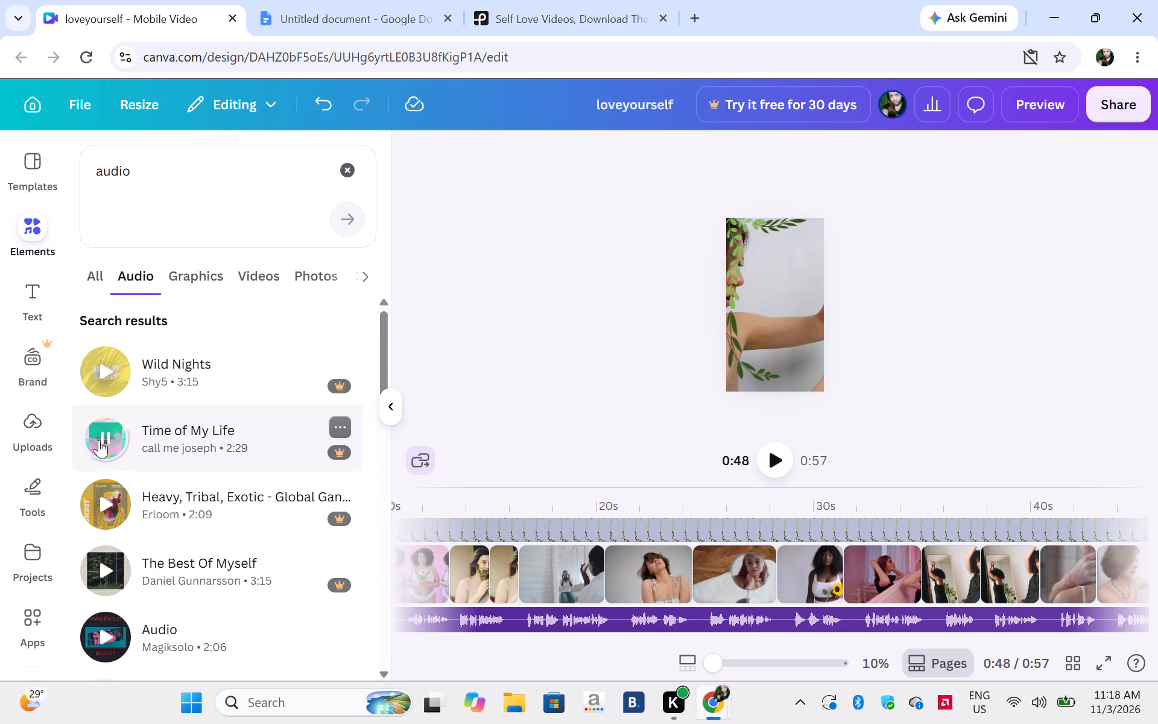
{"action": "left_click", "coordinate": [99, 440]}
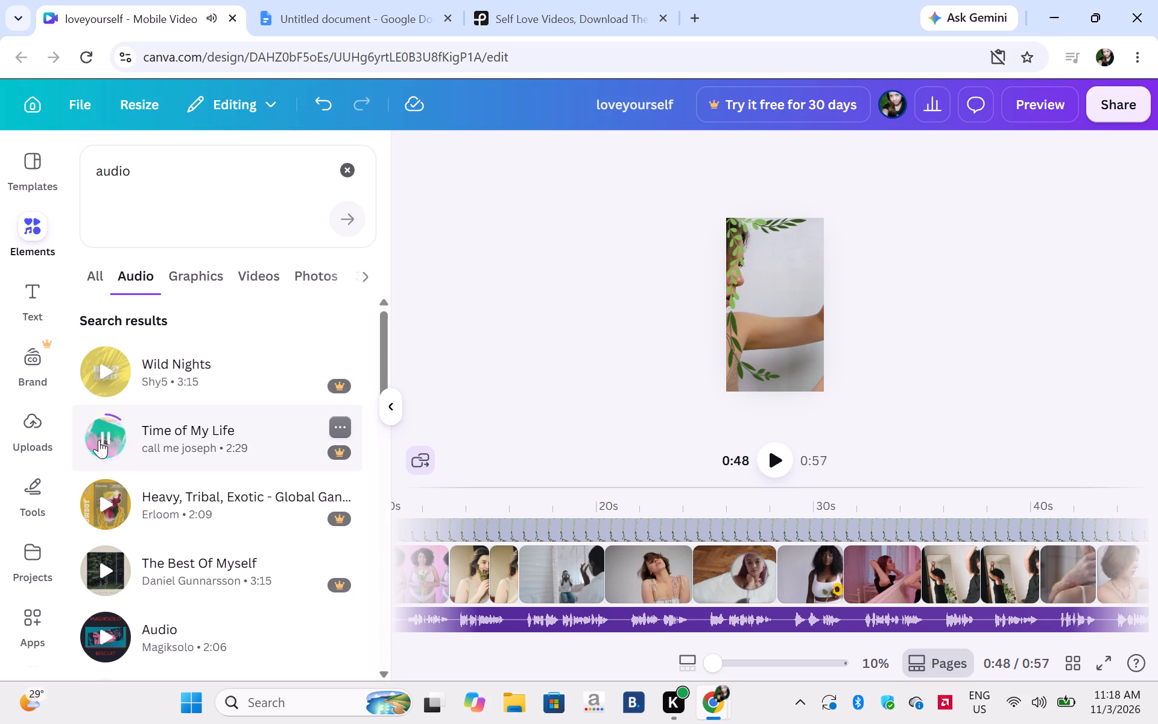
{"action": "left_click", "coordinate": [104, 367]}
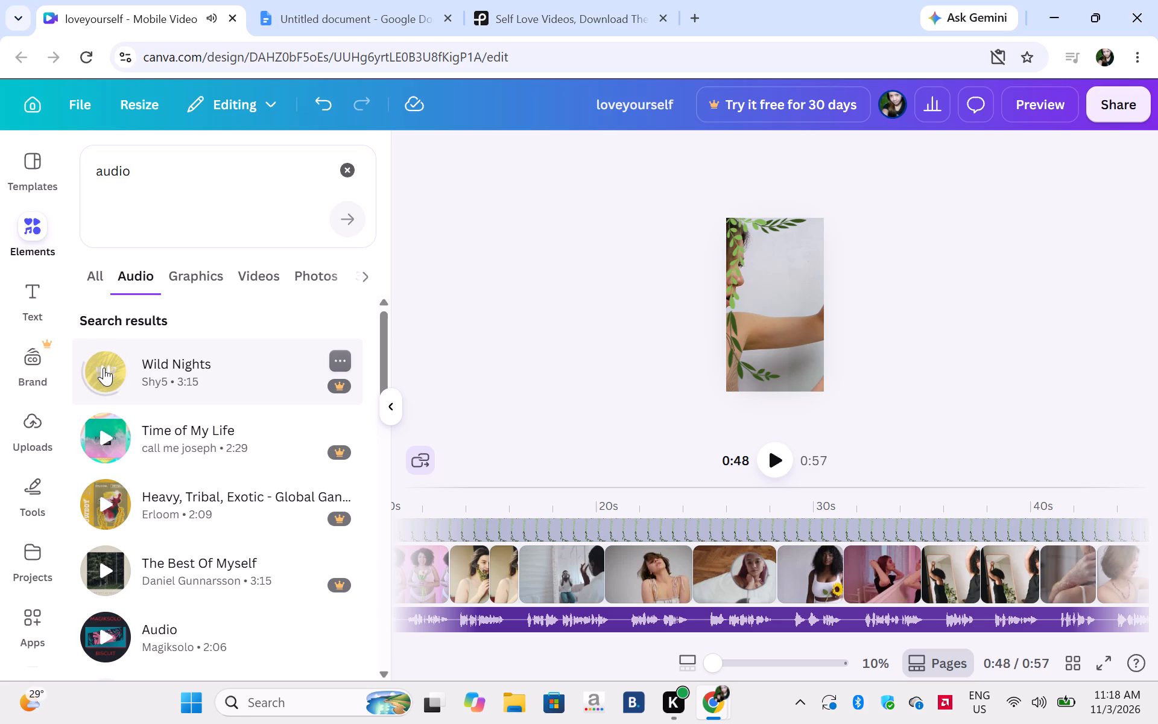
{"action": "left_click", "coordinate": [104, 367]}
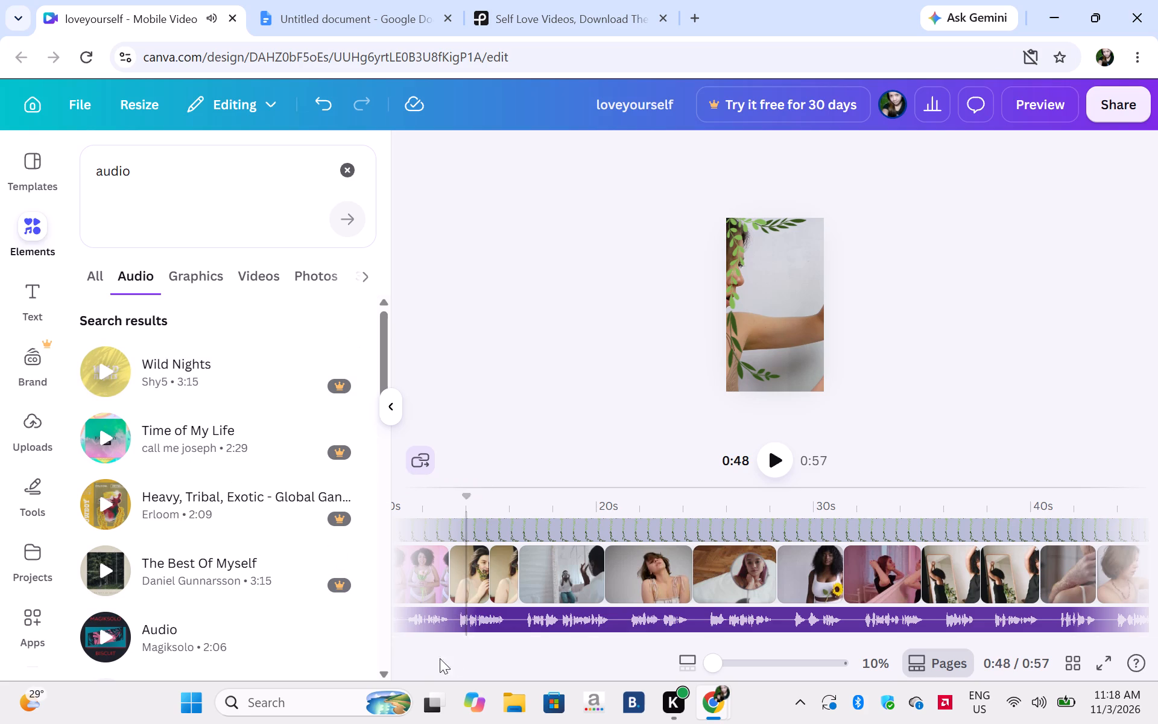
{"action": "triple_click", "coordinate": [381, 668]}
{"action": "triple_click", "coordinate": [381, 668]}
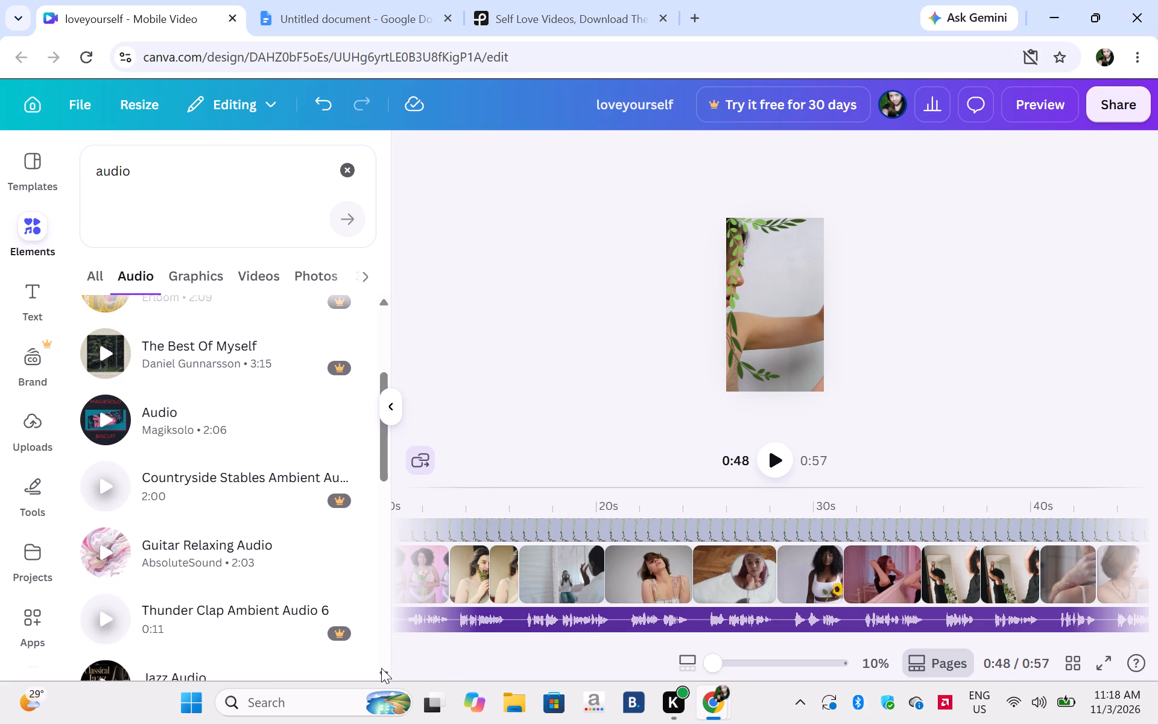
{"action": "left_click", "coordinate": [98, 423]}
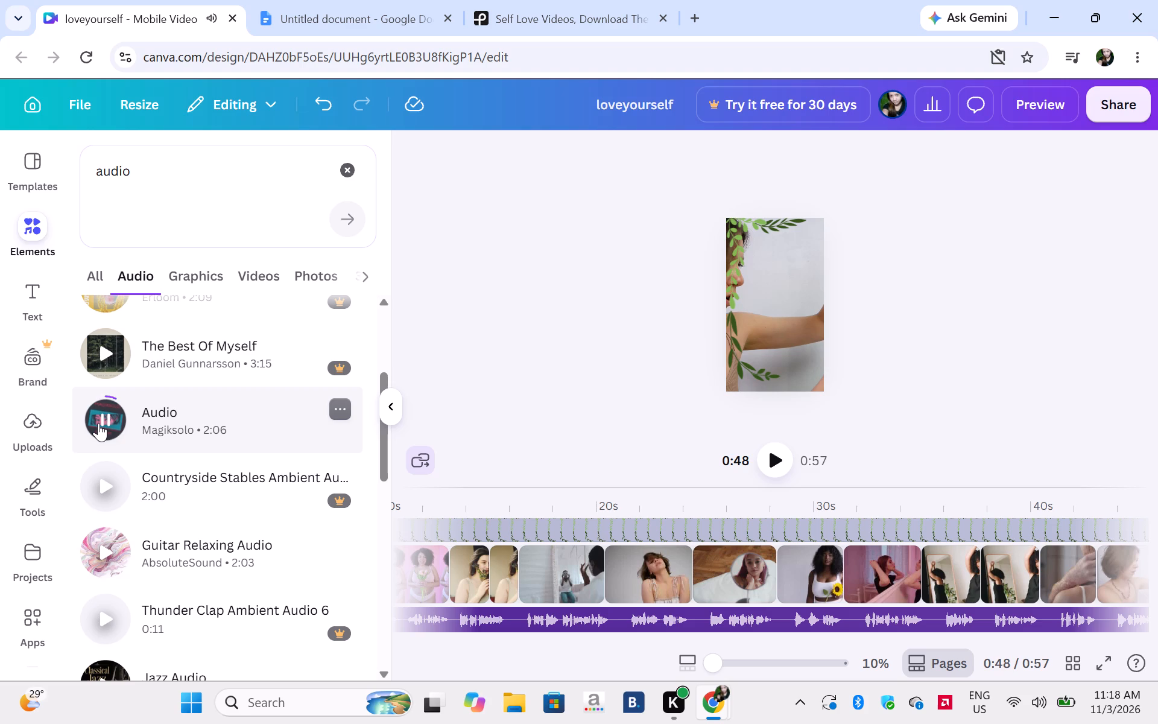
{"action": "left_click", "coordinate": [98, 423]}
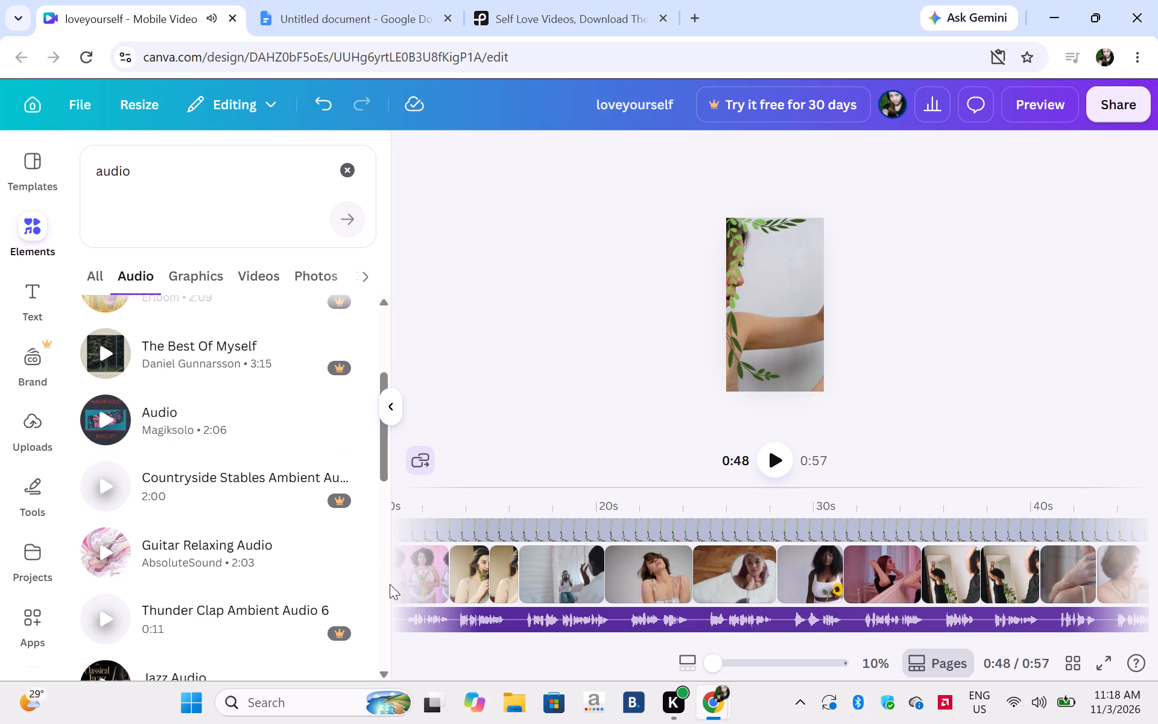
Sample Guitar Relaxing Audio and add it twice on the timeline, starting where the voice-over ends.
{"action": "left_click", "coordinate": [109, 551]}
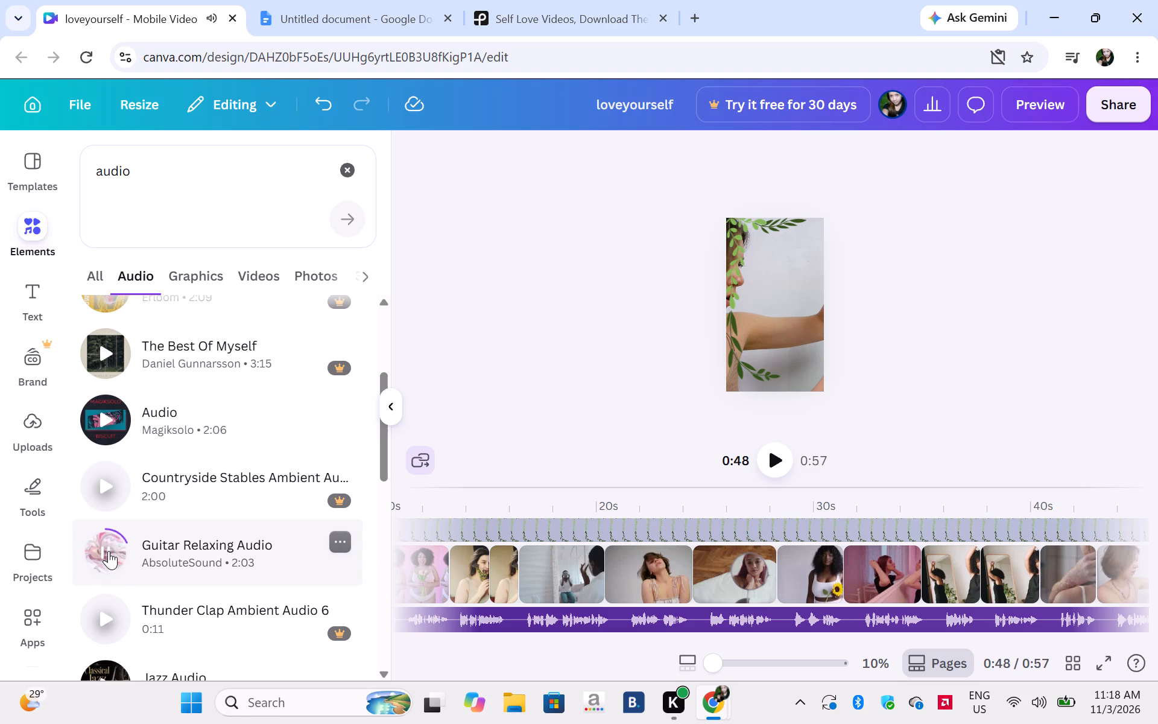
{"action": "left_click", "coordinate": [150, 556]}
{"action": "left_click", "coordinate": [150, 556]}
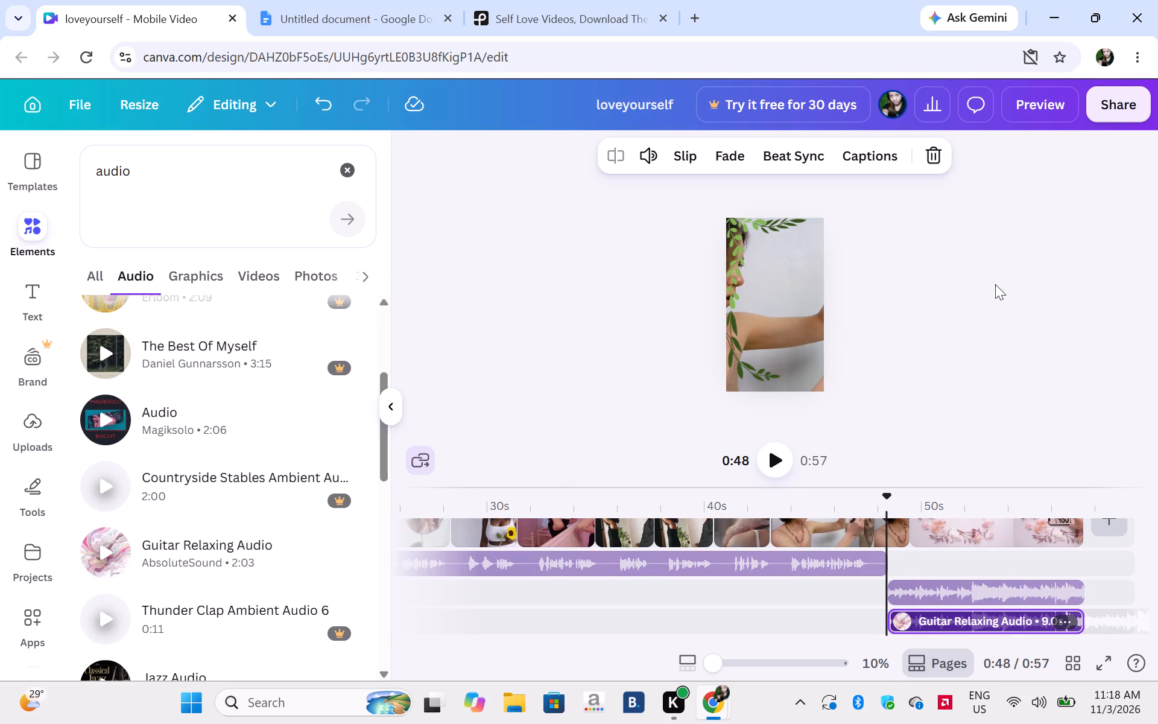
Watch the whole video in the full preview through the "Thank you" ending, and return to the editor.
{"action": "left_click", "coordinate": [1040, 110]}
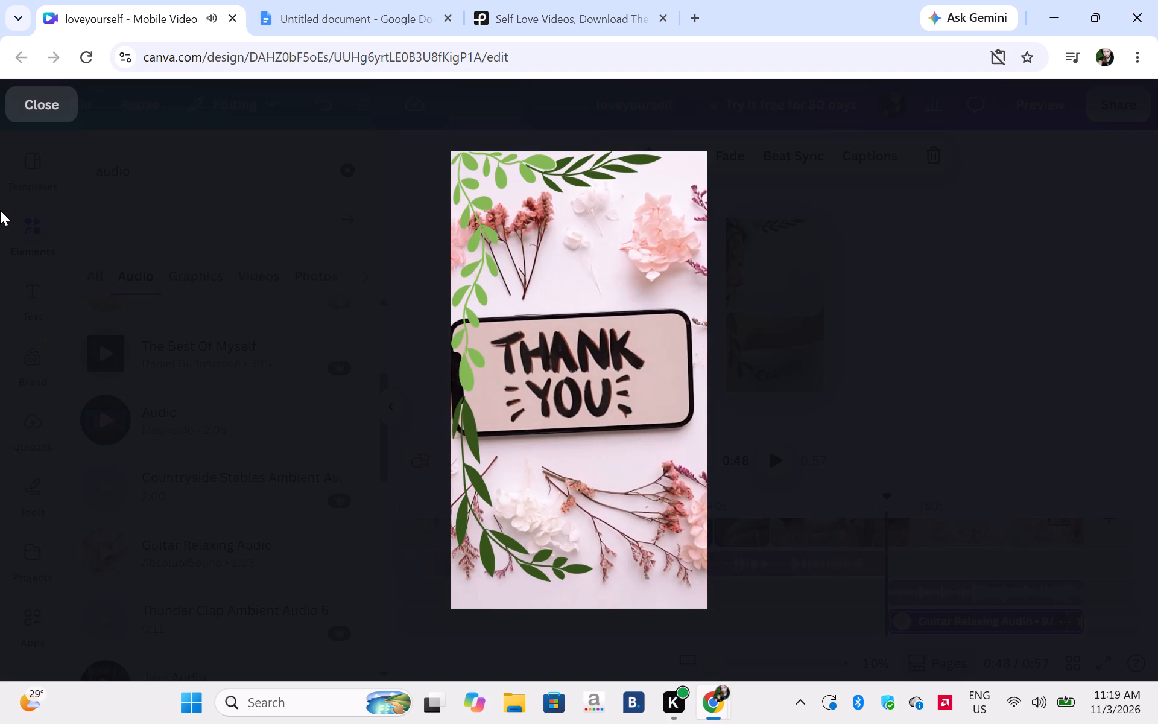
{"action": "left_click", "coordinate": [15, 109]}
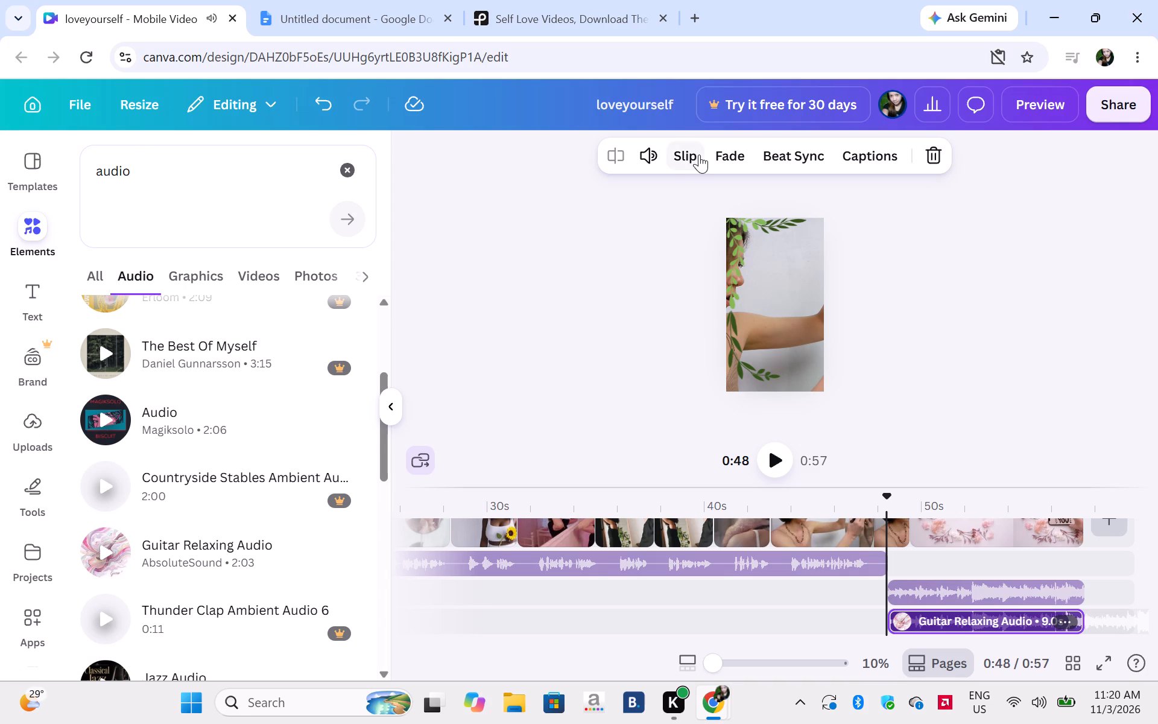
Rename the design as "loveyourselfedit".
{"action": "left_click", "coordinate": [674, 100]}
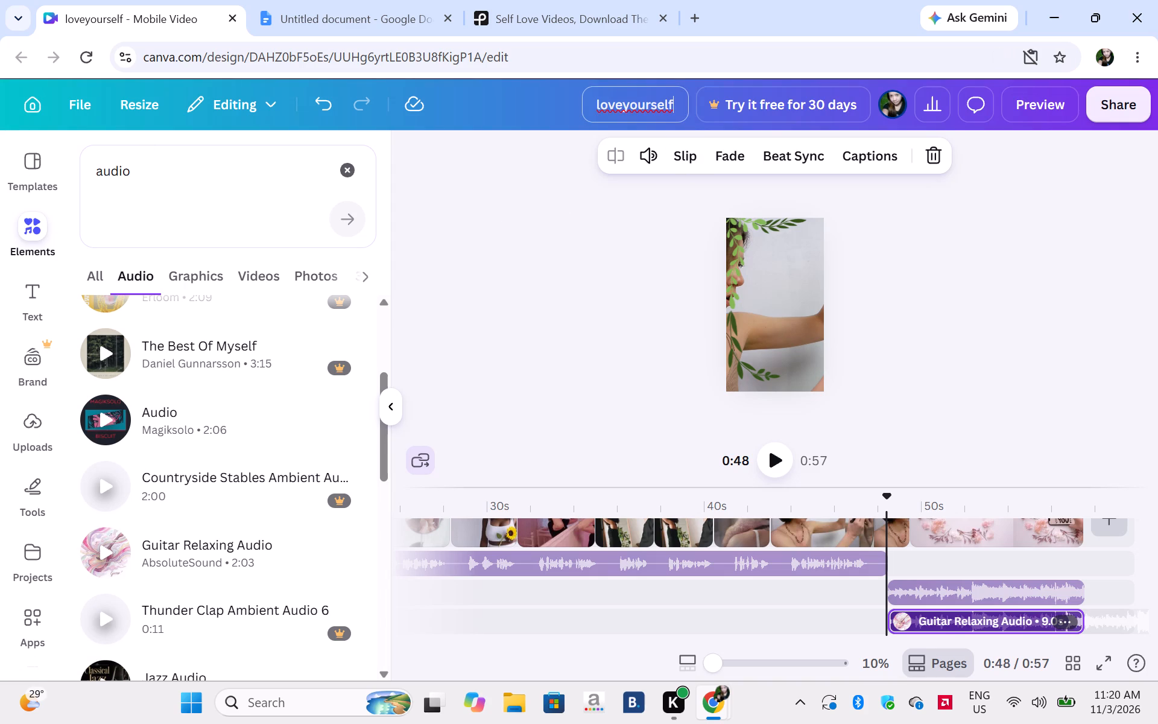
{"action": "type", "text": "edit"}
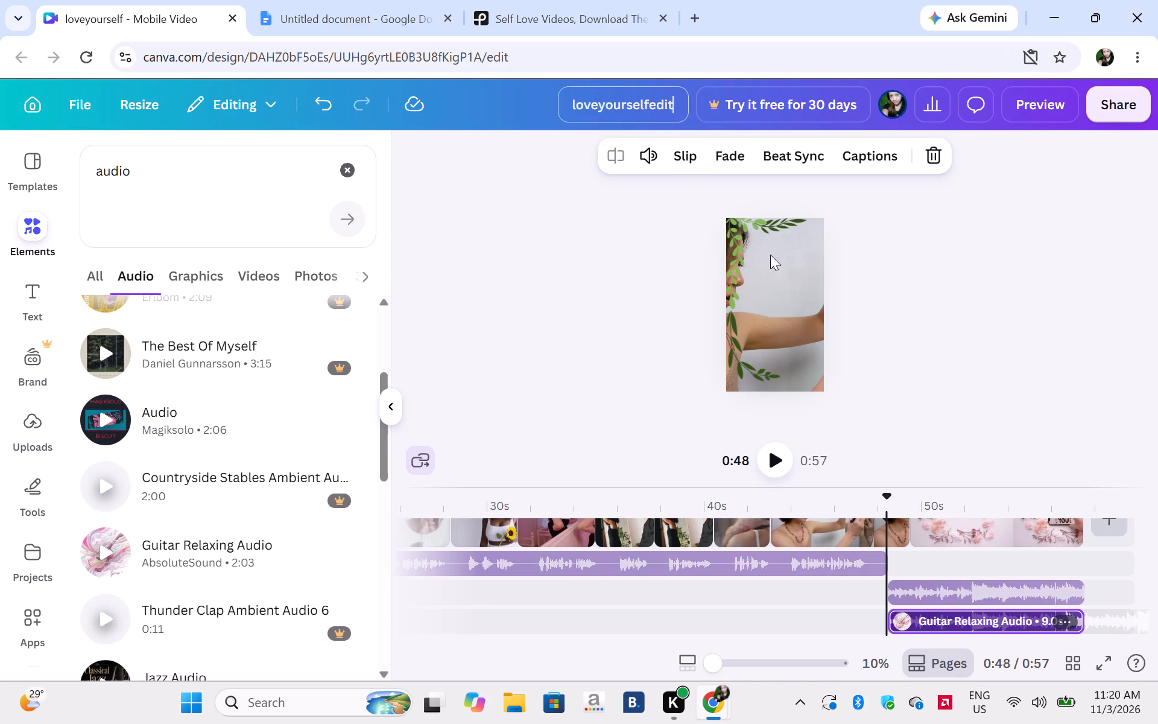
Delete the duplicate Guitar Relaxing Audio clip from the lower of the two music tracks.
{"action": "left_click", "coordinate": [1058, 327]}
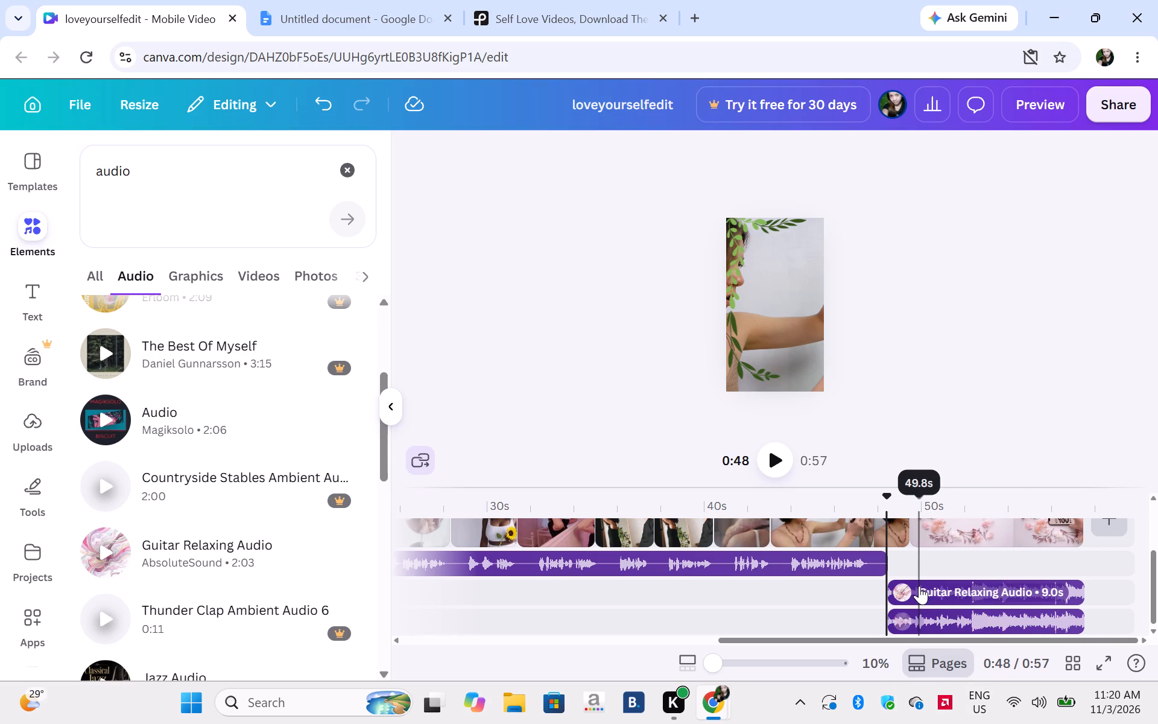
{"action": "left_click", "coordinate": [919, 618]}
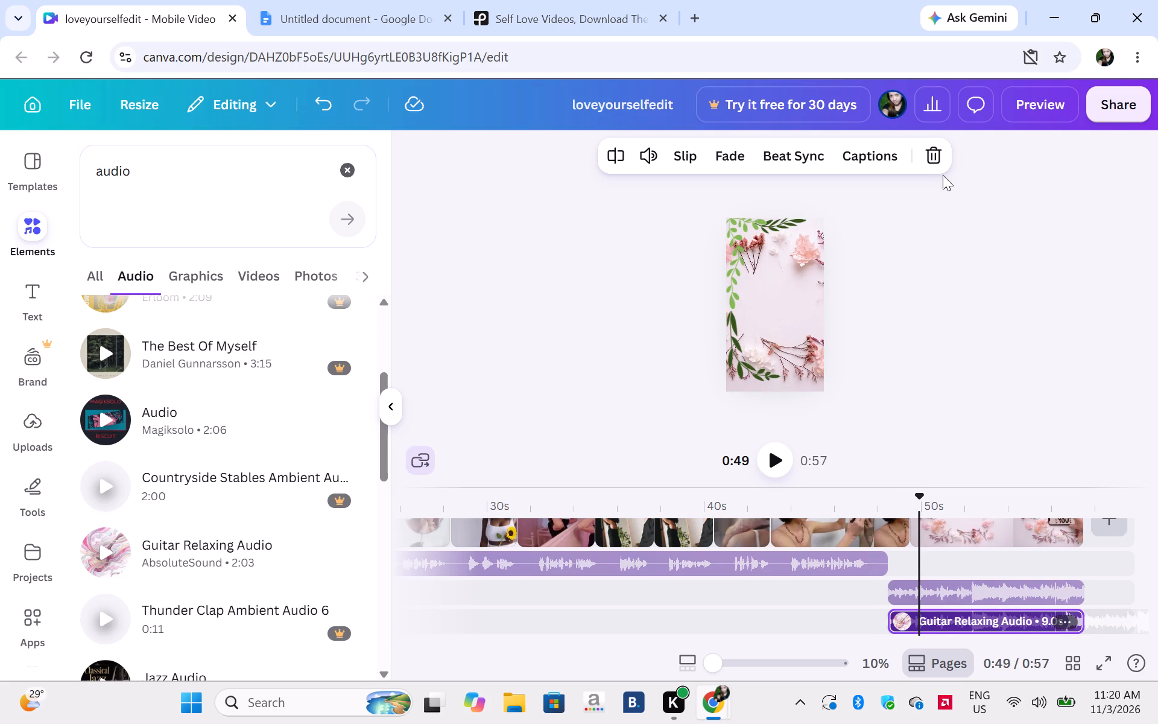
{"action": "left_click", "coordinate": [932, 160]}
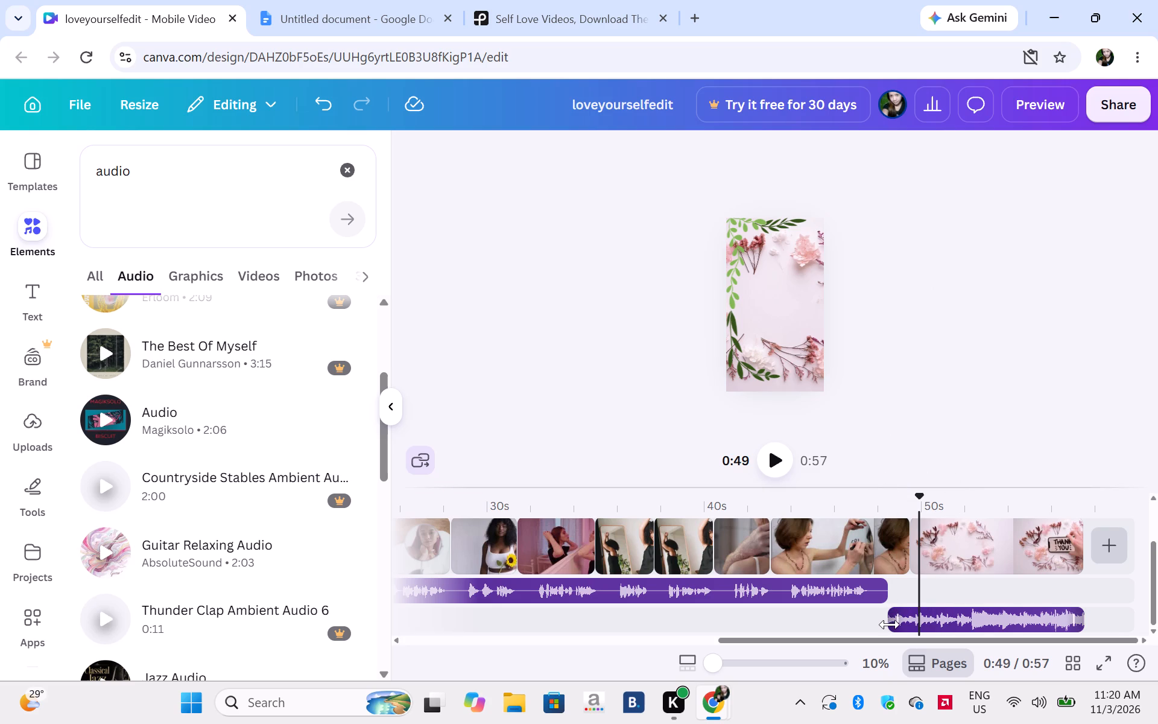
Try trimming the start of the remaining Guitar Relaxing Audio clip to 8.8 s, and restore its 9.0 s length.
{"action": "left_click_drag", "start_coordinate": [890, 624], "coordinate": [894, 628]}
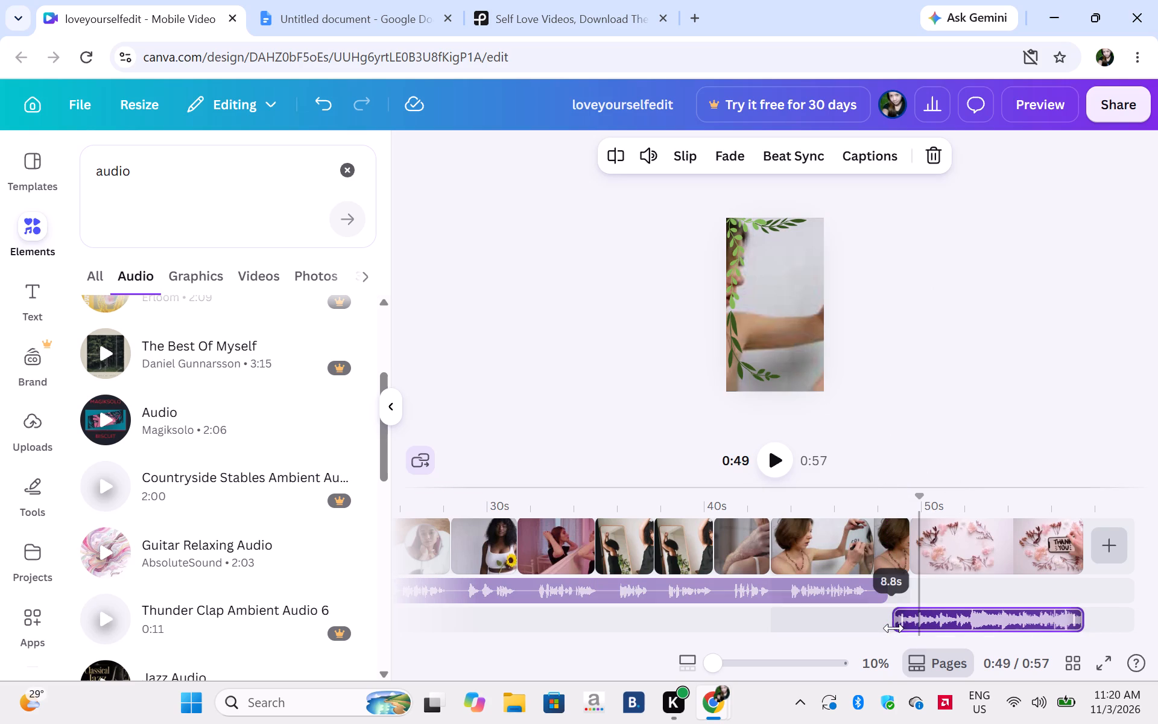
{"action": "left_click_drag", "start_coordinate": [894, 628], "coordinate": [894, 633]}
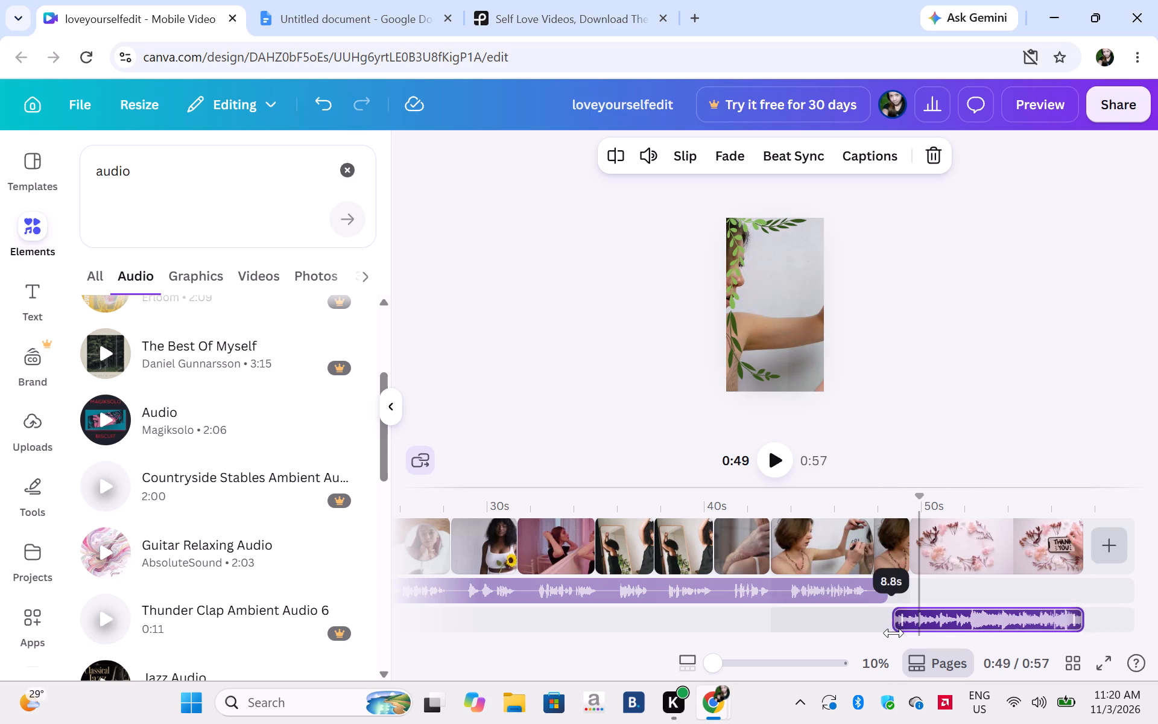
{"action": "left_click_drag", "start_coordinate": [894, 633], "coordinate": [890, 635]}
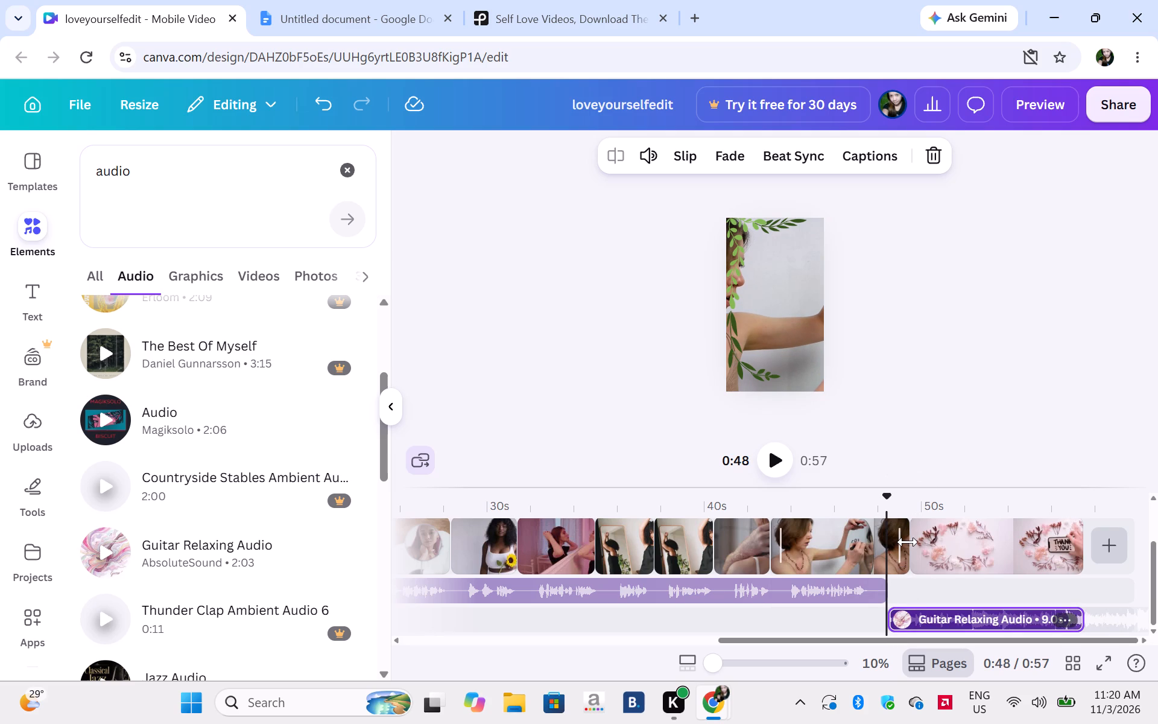
Trim the end of the self-hugging woman's clip, just before the floral closing clips, to 5.3 s.
{"action": "left_click_drag", "start_coordinate": [908, 542], "coordinate": [891, 545]}
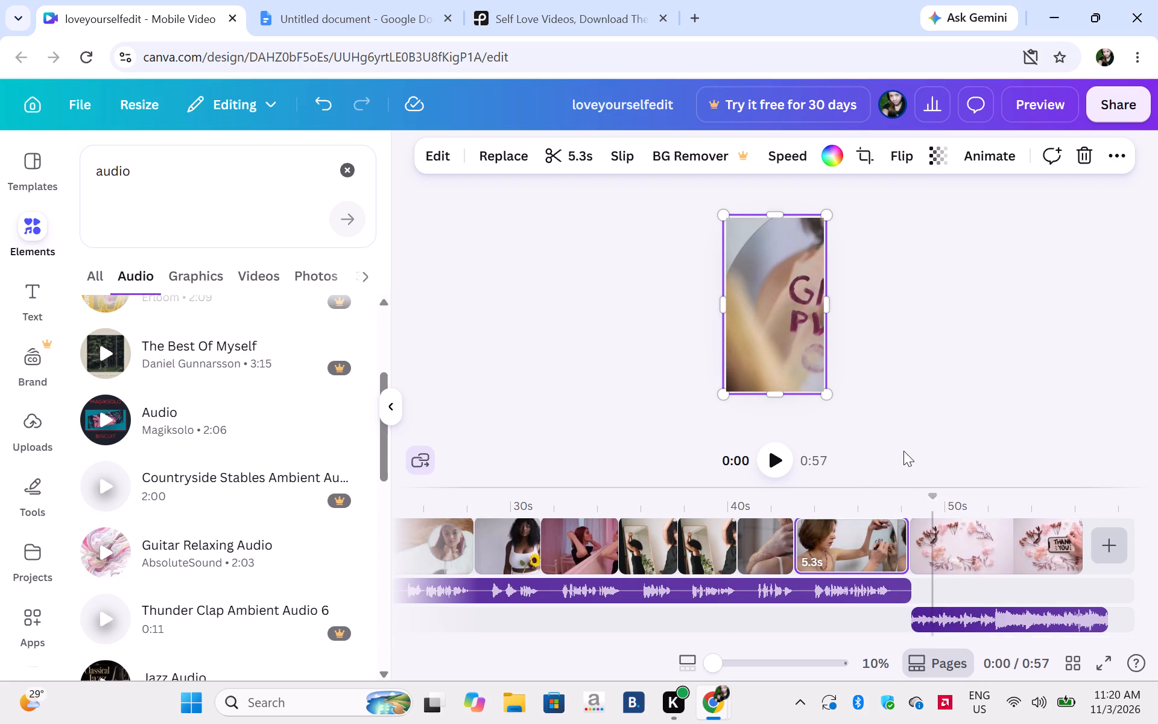
Play the video from about 40 s through the "Thank you" ending to check the shortened clip and music.
{"action": "left_click", "coordinate": [732, 548]}
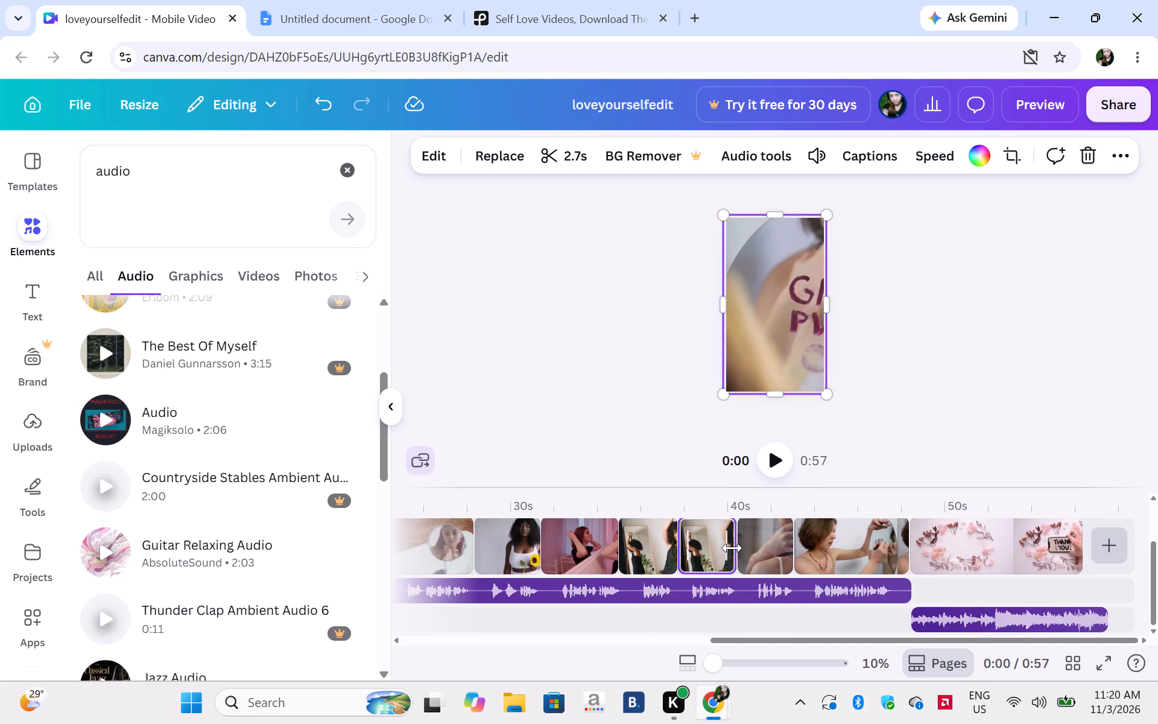
{"action": "left_click", "coordinate": [780, 457]}
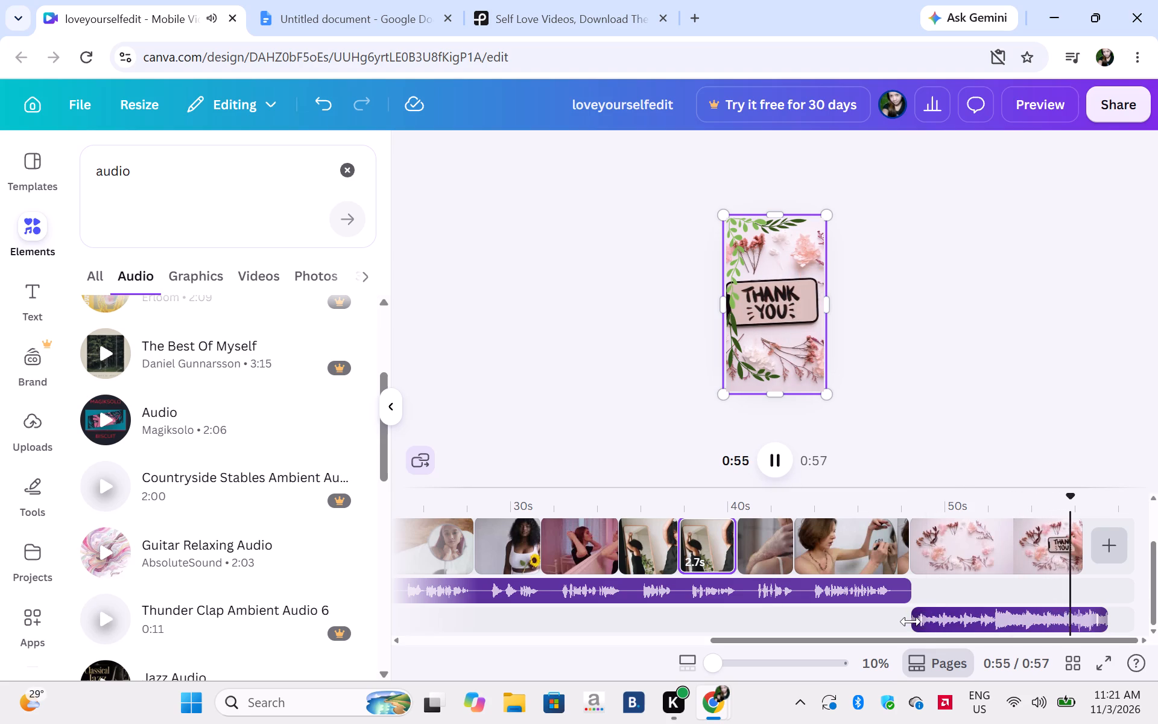
Trim the start of the Guitar Relaxing Audio clip slightly so the music begins just after the voice-over ends.
{"action": "left_click_drag", "start_coordinate": [911, 621], "coordinate": [916, 626]}
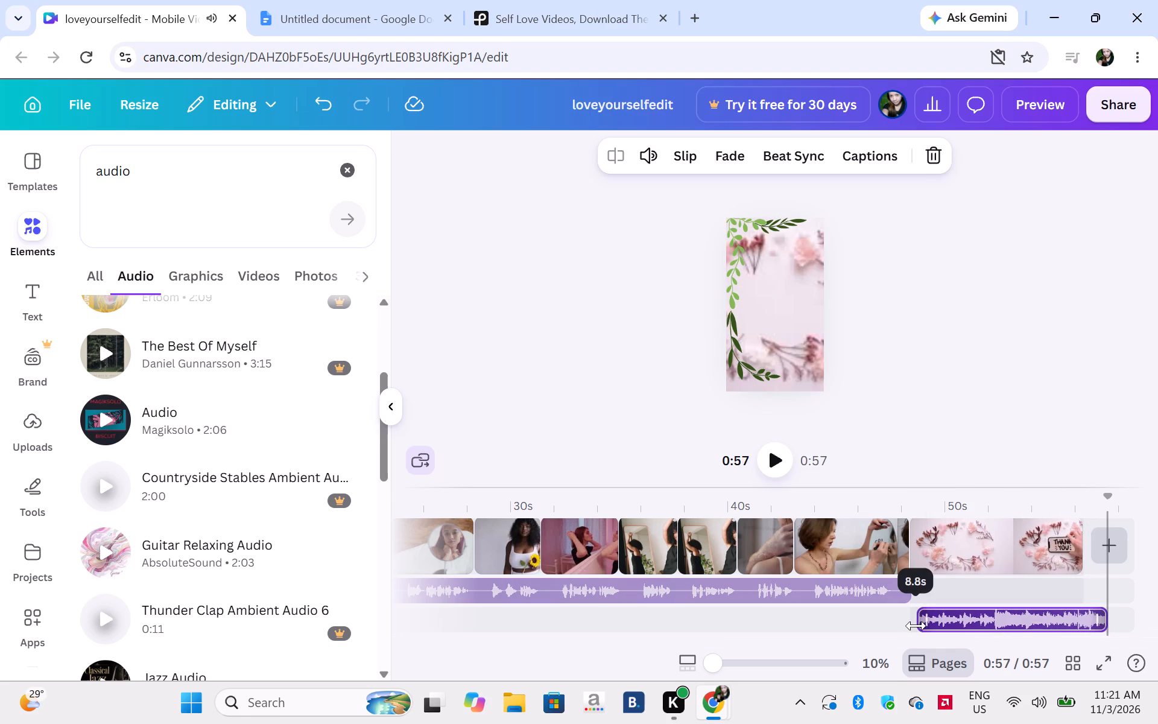
{"action": "left_click_drag", "start_coordinate": [916, 626], "coordinate": [914, 627]}
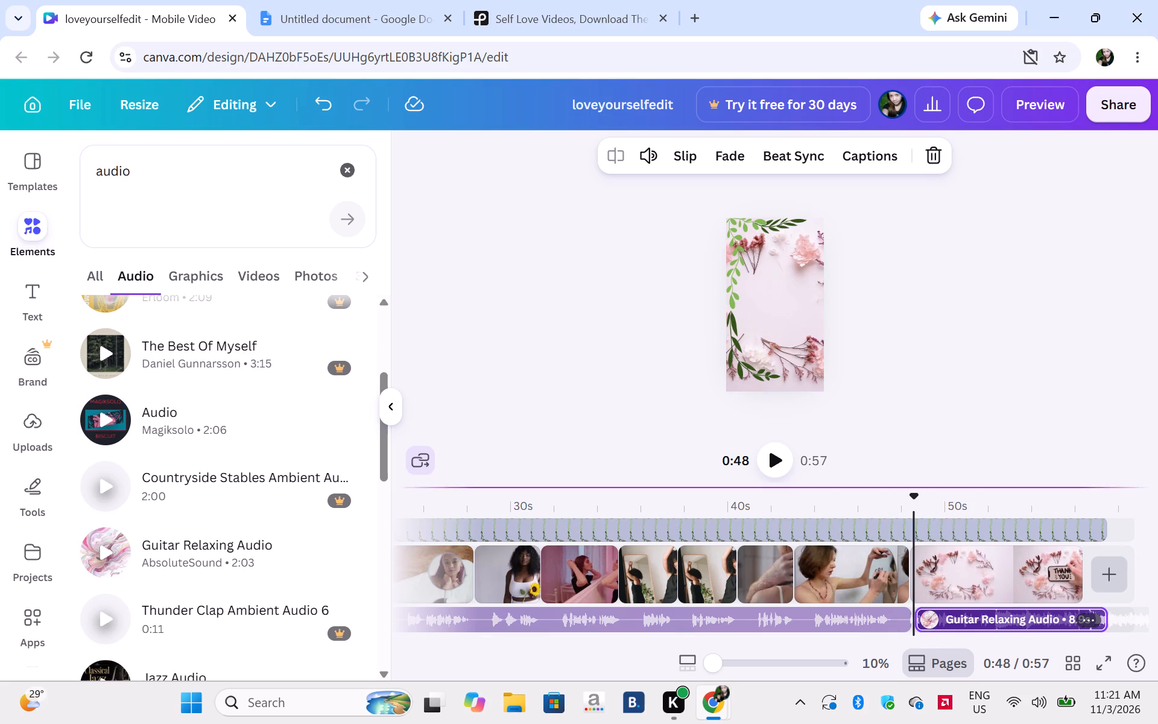
Replay the final section from several points between about 43 s and 54 s to check the voice-over, music and ending.
{"action": "double_click", "coordinate": [828, 544]}
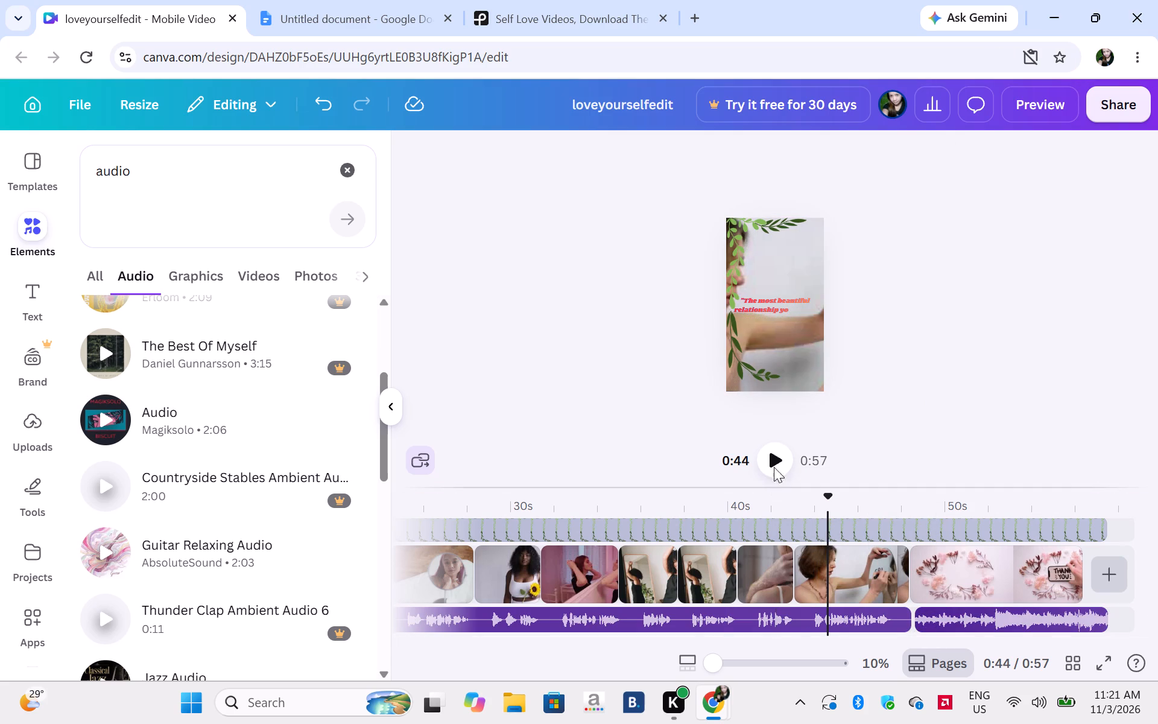
{"action": "left_click", "coordinate": [778, 453]}
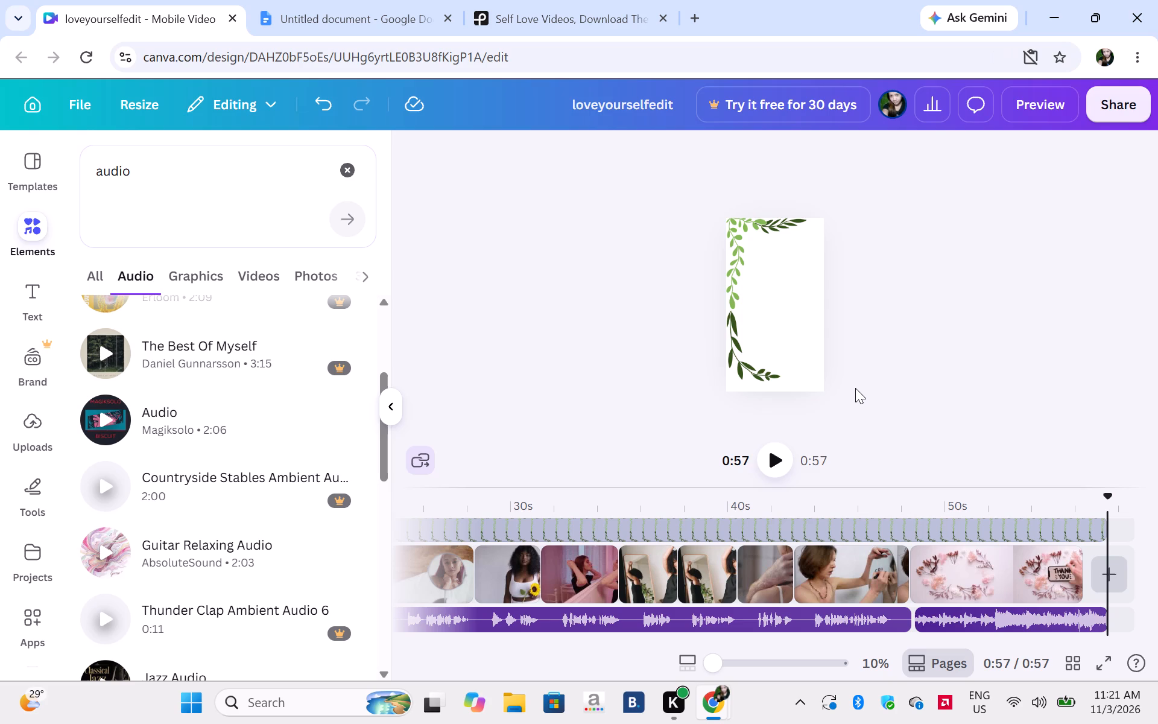
{"action": "left_click", "coordinate": [1039, 531]}
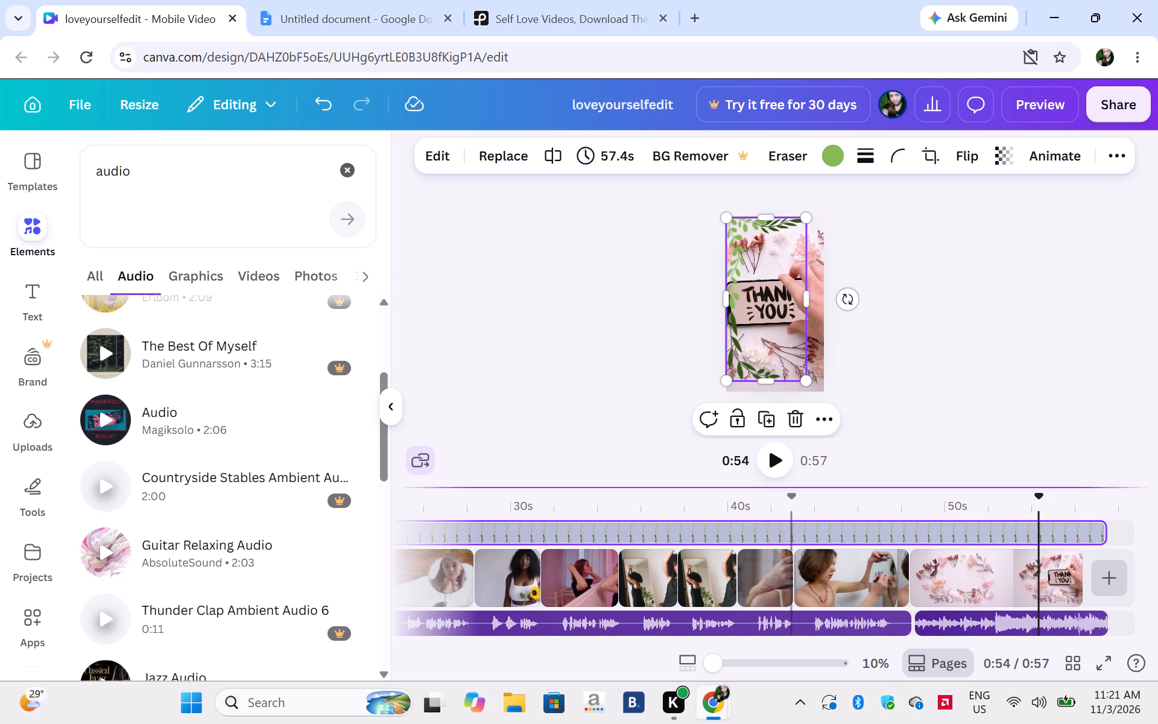
{"action": "left_click", "coordinate": [772, 456]}
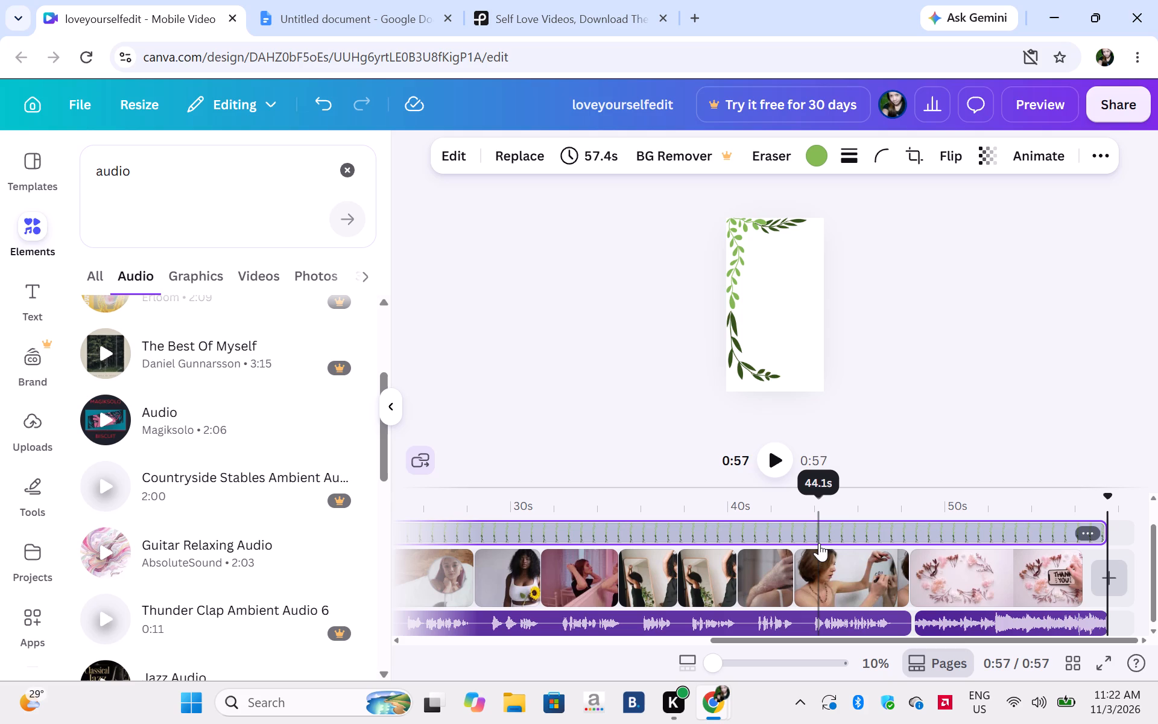
{"action": "left_click", "coordinate": [796, 555]}
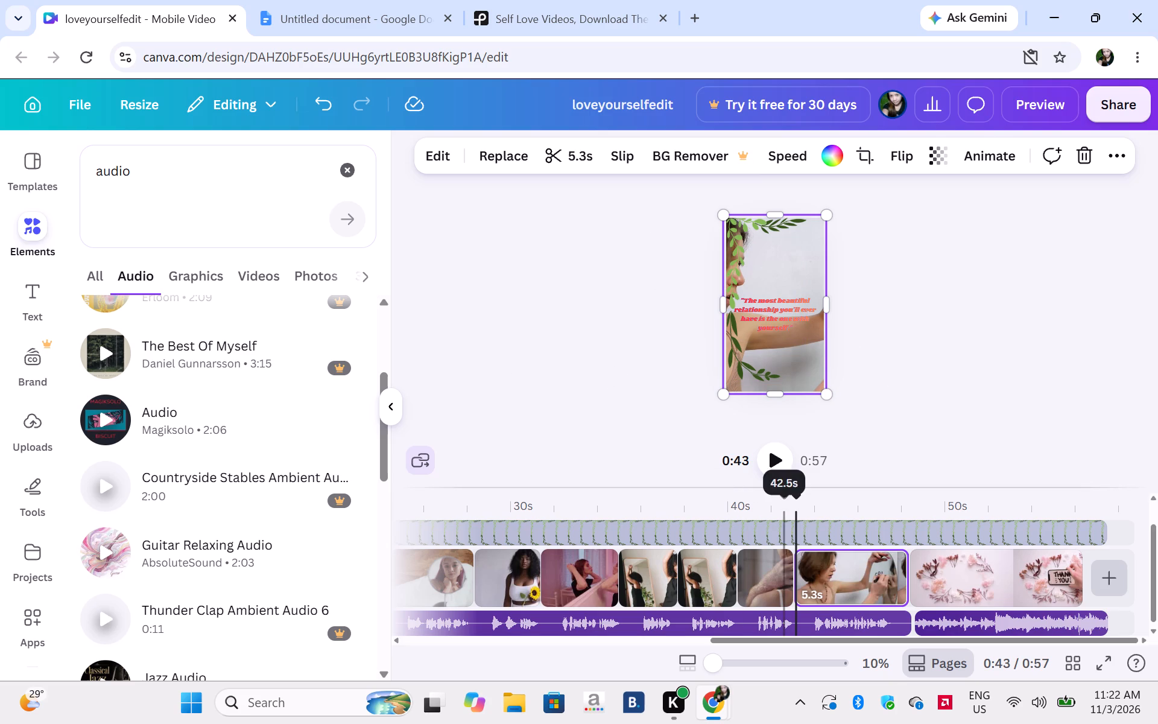
{"action": "left_click", "coordinate": [772, 465]}
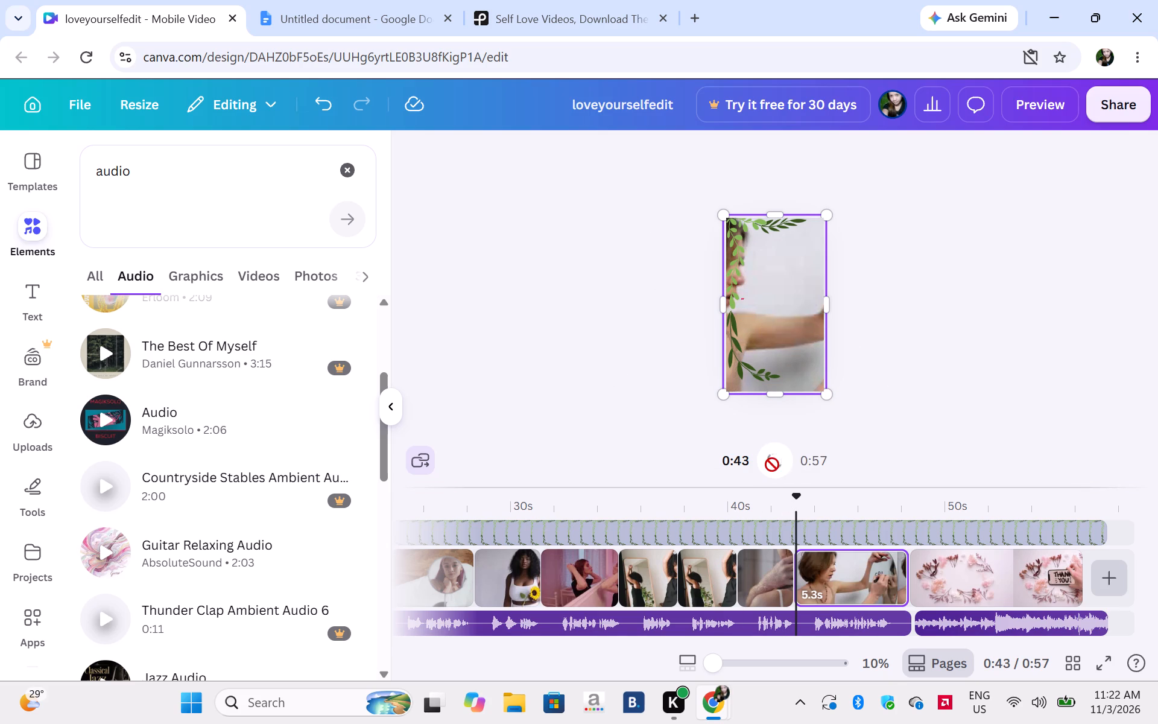
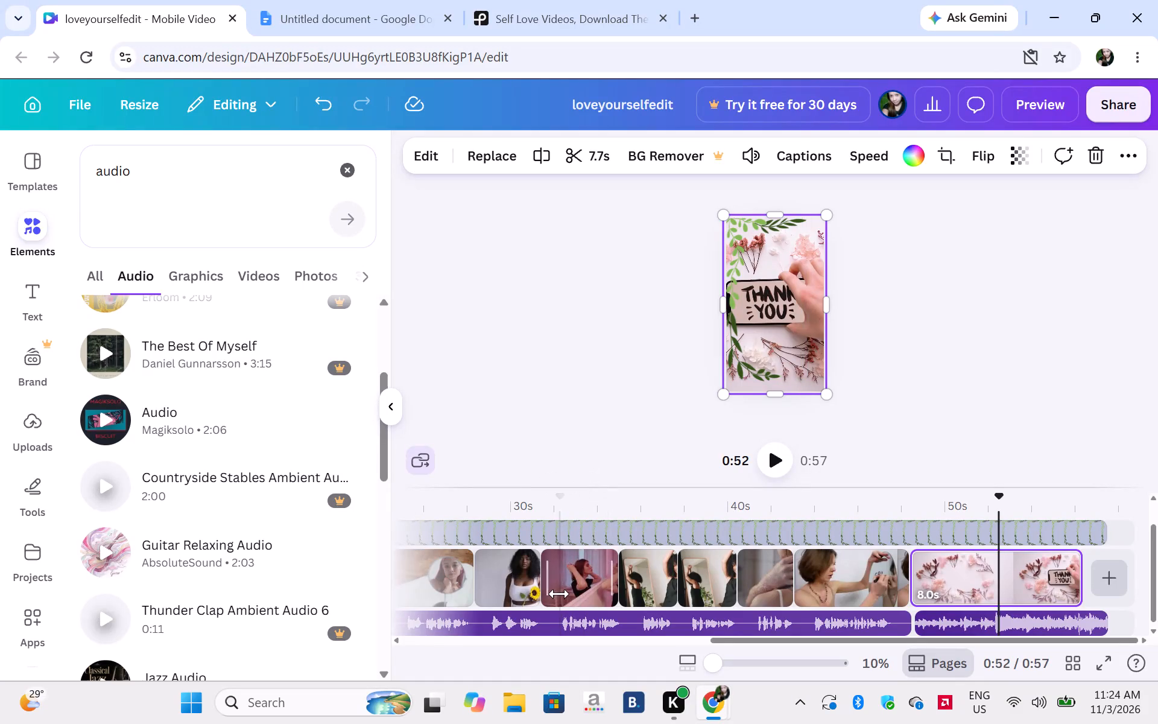
Start a full preview of the loveyourselfedit video from the clip of the woman at the mirror, at about 32 s.
{"action": "left_click", "coordinate": [559, 594]}
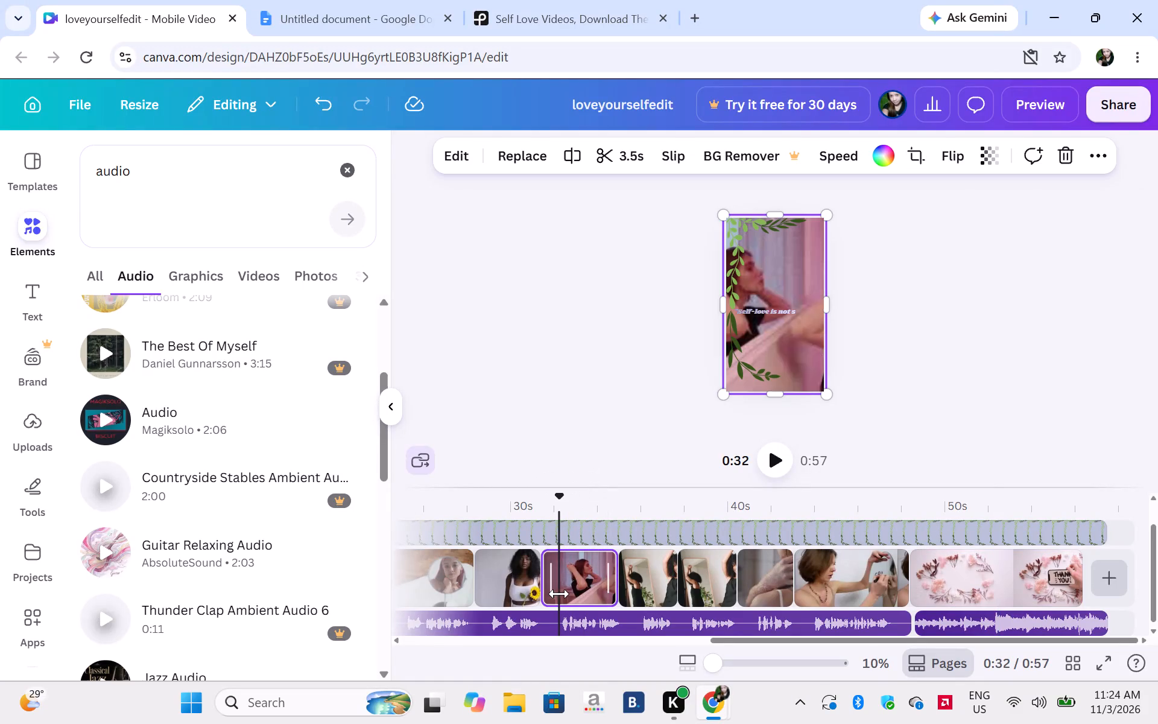
{"action": "left_click", "coordinate": [1025, 110]}
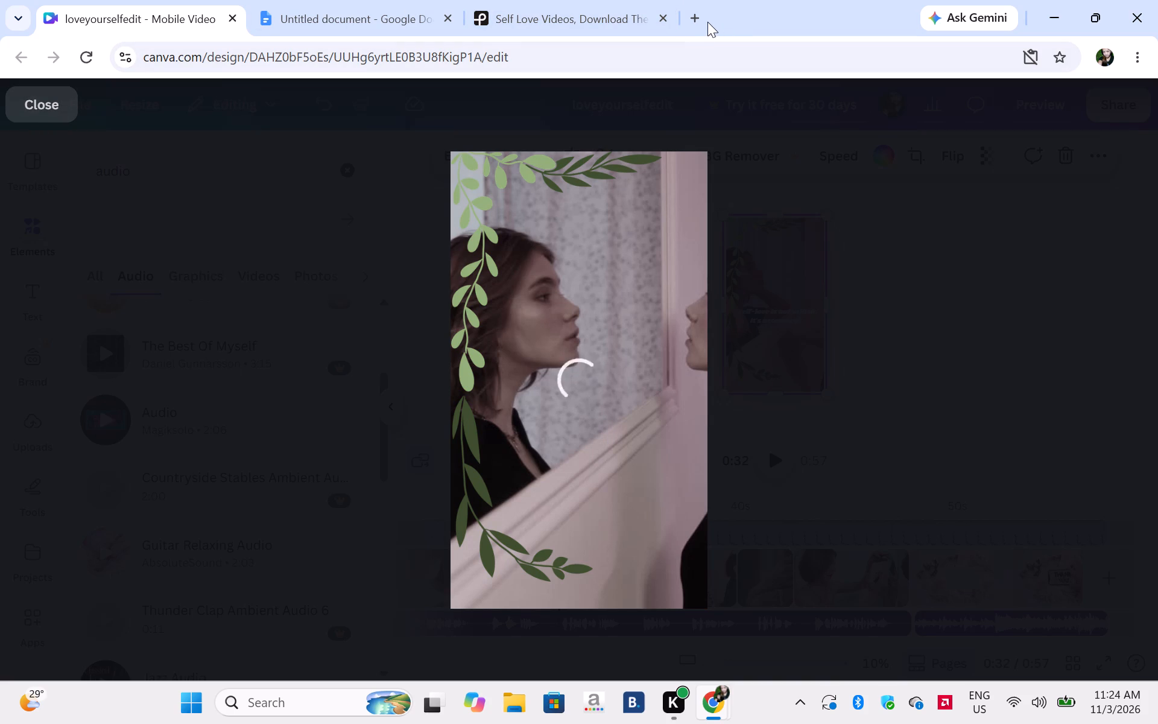
Open the existing Fliki editor project in a new browser tab.
{"action": "left_click", "coordinate": [690, 17]}
{"action": "left_click", "coordinate": [581, 54]}
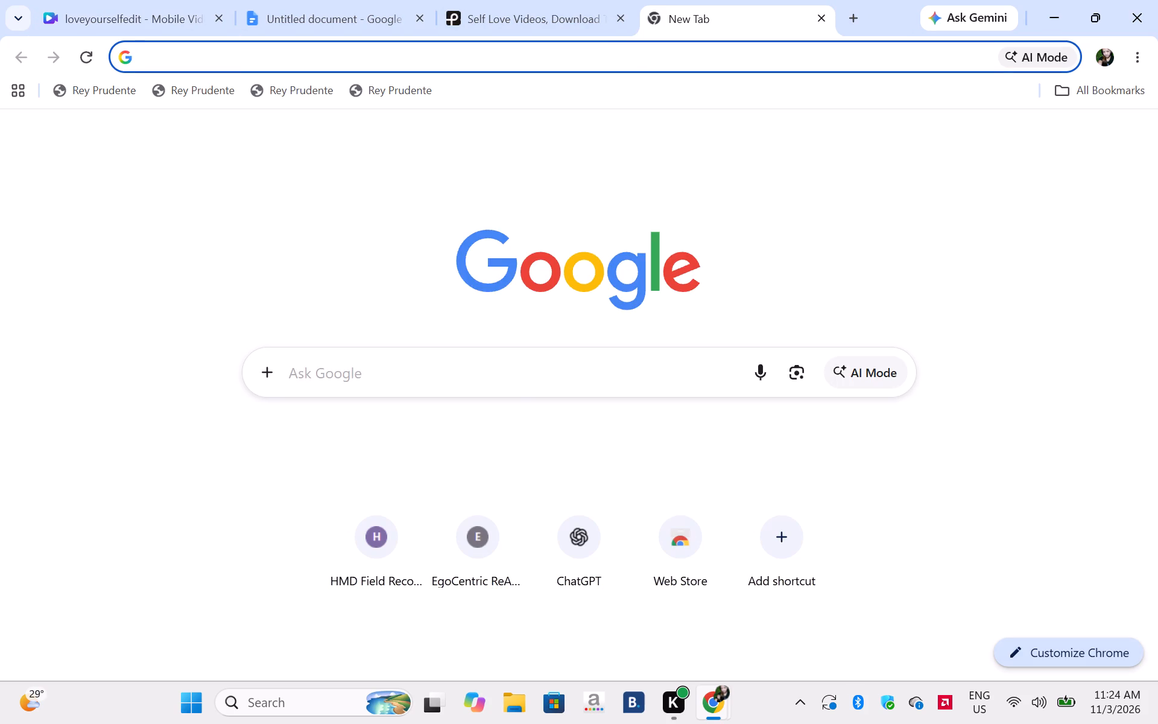
{"action": "type", "text": "fliki"}
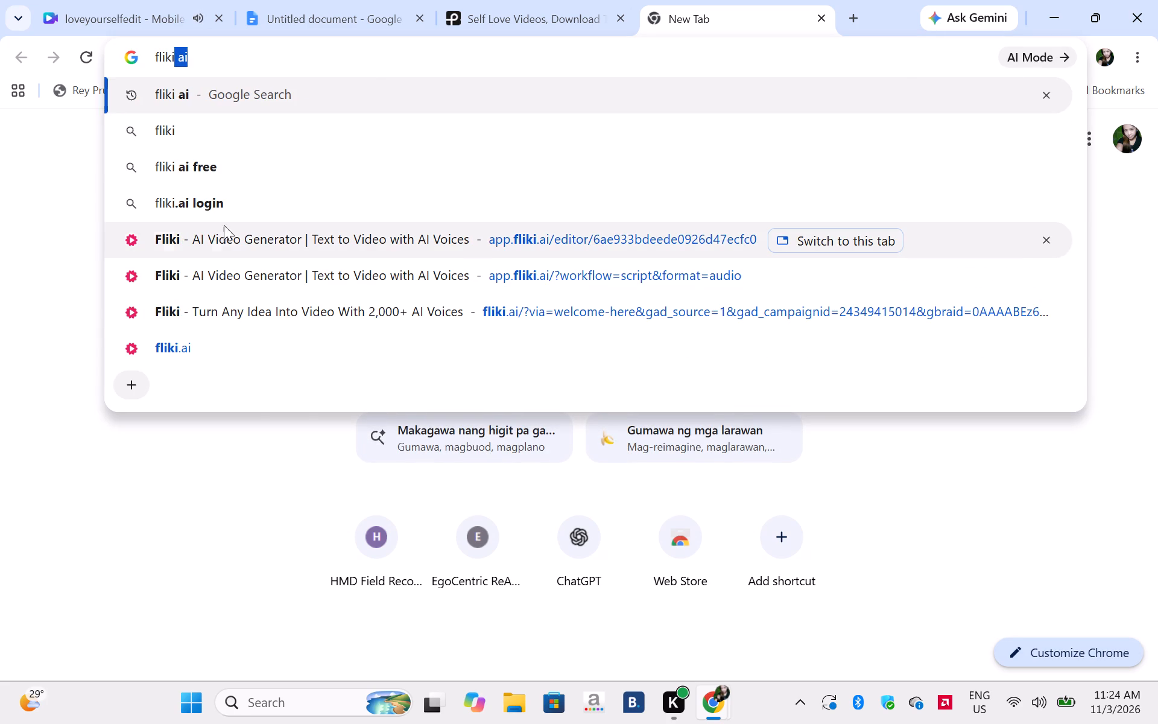
{"action": "left_click", "coordinate": [224, 240]}
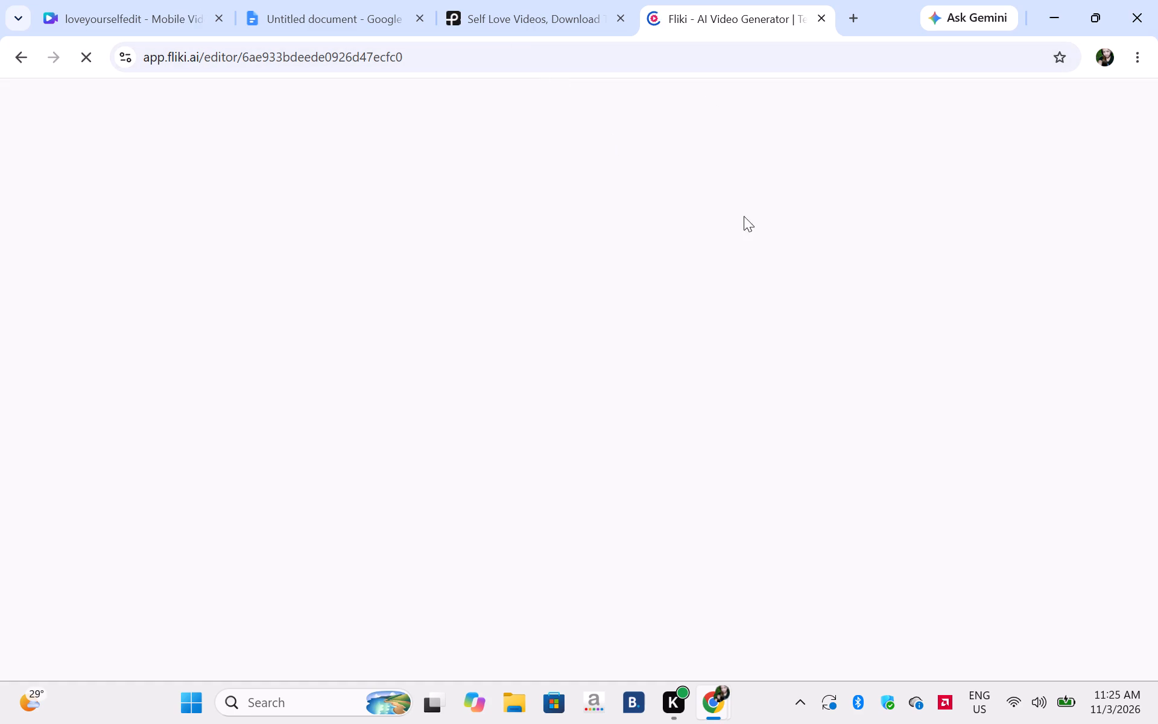
{"action": "left_click", "coordinate": [554, 19]}
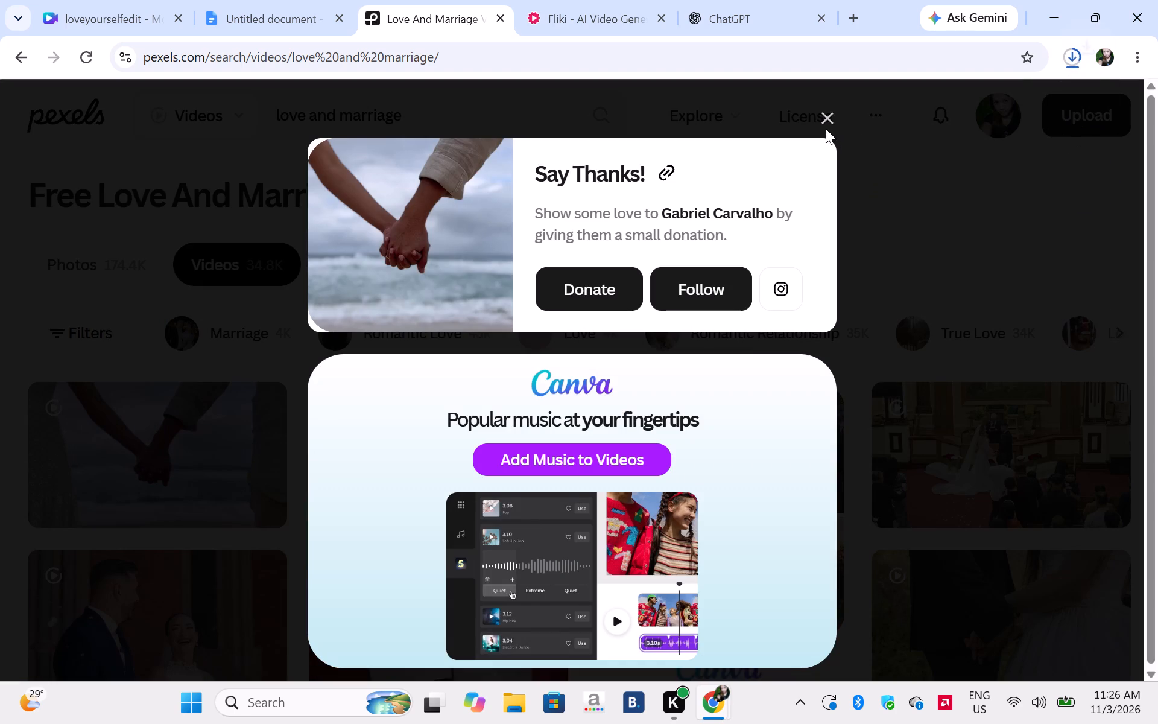
{"action": "left_click", "coordinate": [826, 127]}
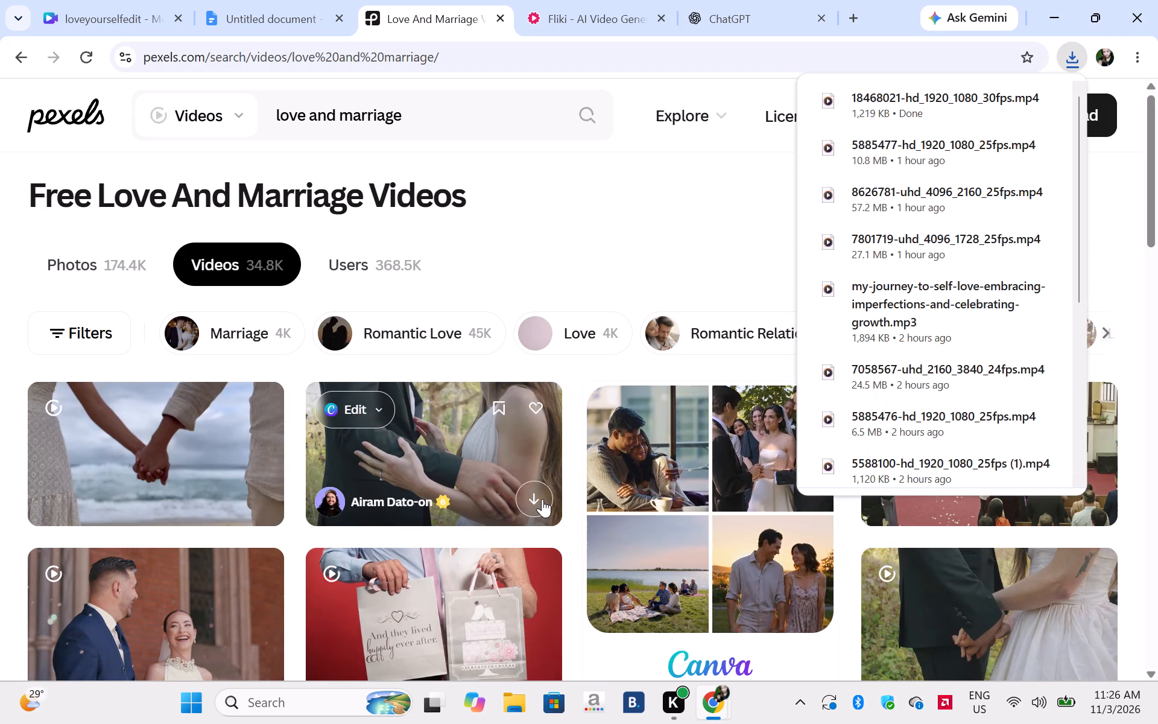
{"action": "left_click", "coordinate": [542, 499]}
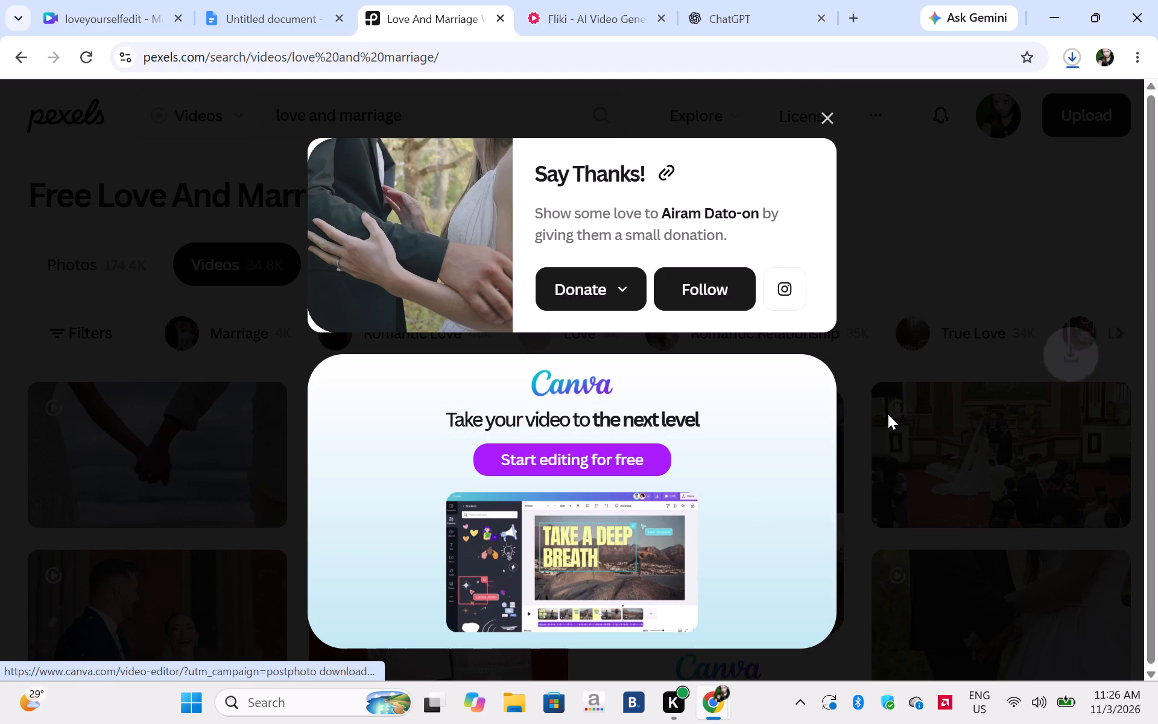
{"action": "left_click", "coordinate": [824, 114]}
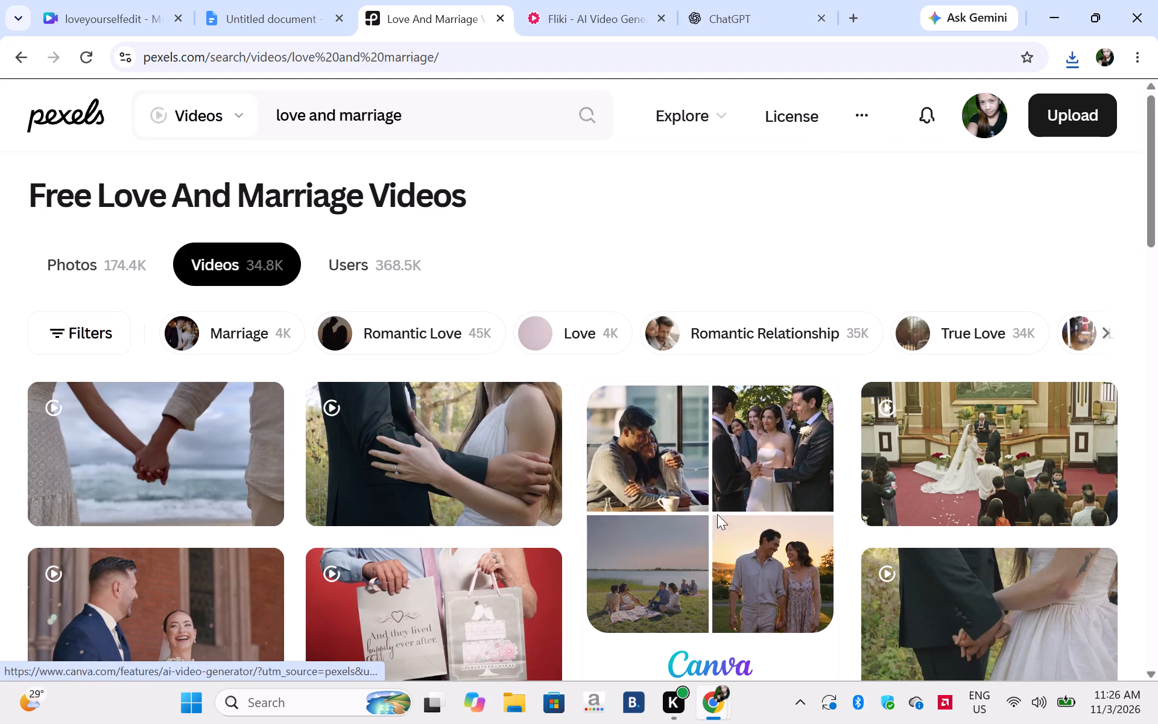
{"action": "left_click", "coordinate": [1092, 500]}
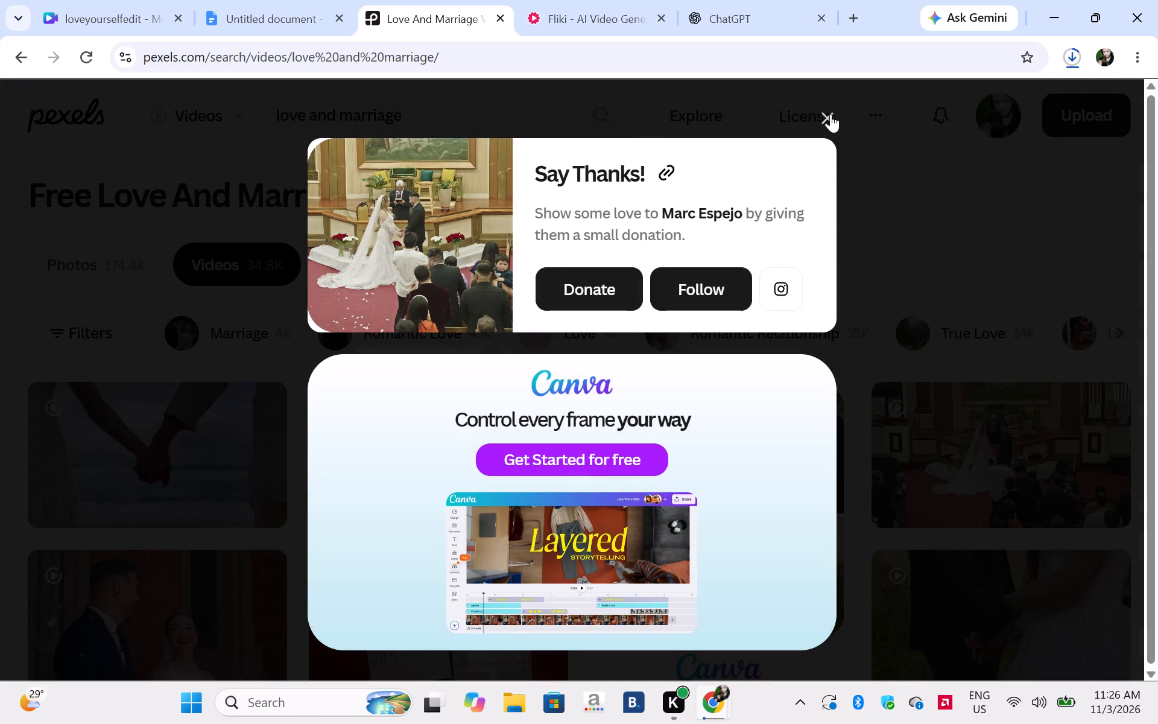
{"action": "left_click", "coordinate": [831, 115]}
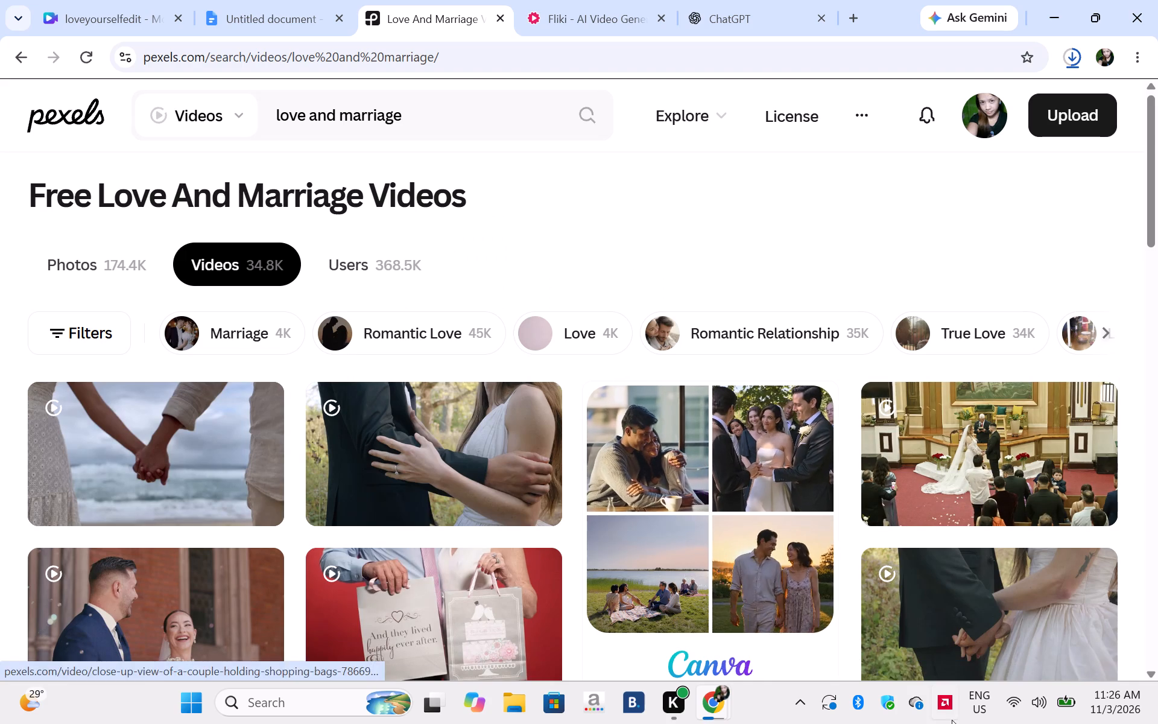
Download the clips of the laughing newlyweds by the brick wall, the couple walking through the church, and the close-up of ringed hands.
{"action": "triple_click", "coordinate": [1152, 676]}
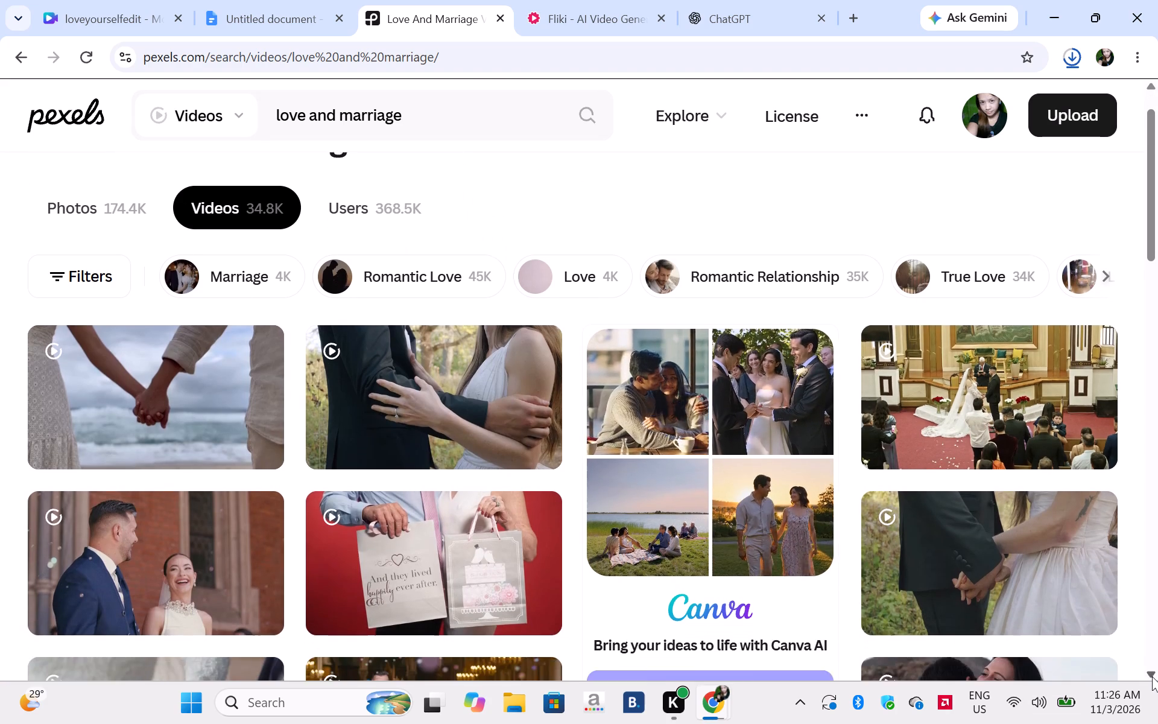
{"action": "double_click", "coordinate": [1152, 676]}
{"action": "left_click_drag", "start_coordinate": [1152, 676], "coordinate": [268, 391]}
{"action": "left_click", "coordinate": [259, 448]}
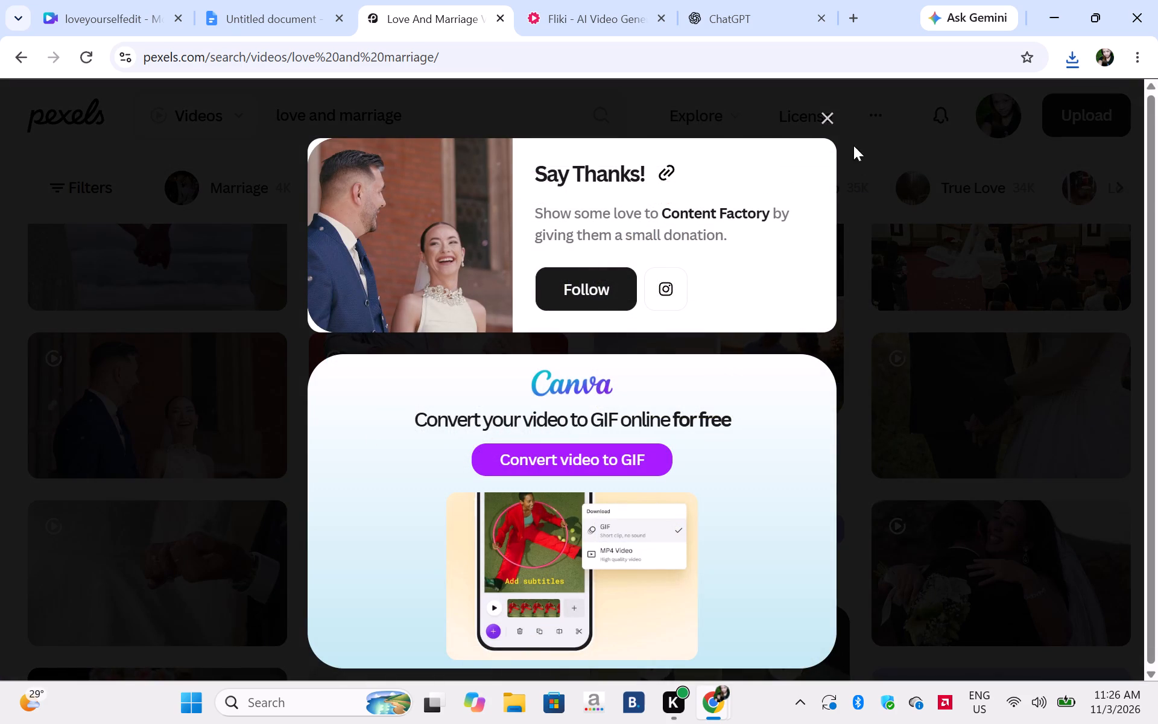
{"action": "left_click", "coordinate": [827, 126]}
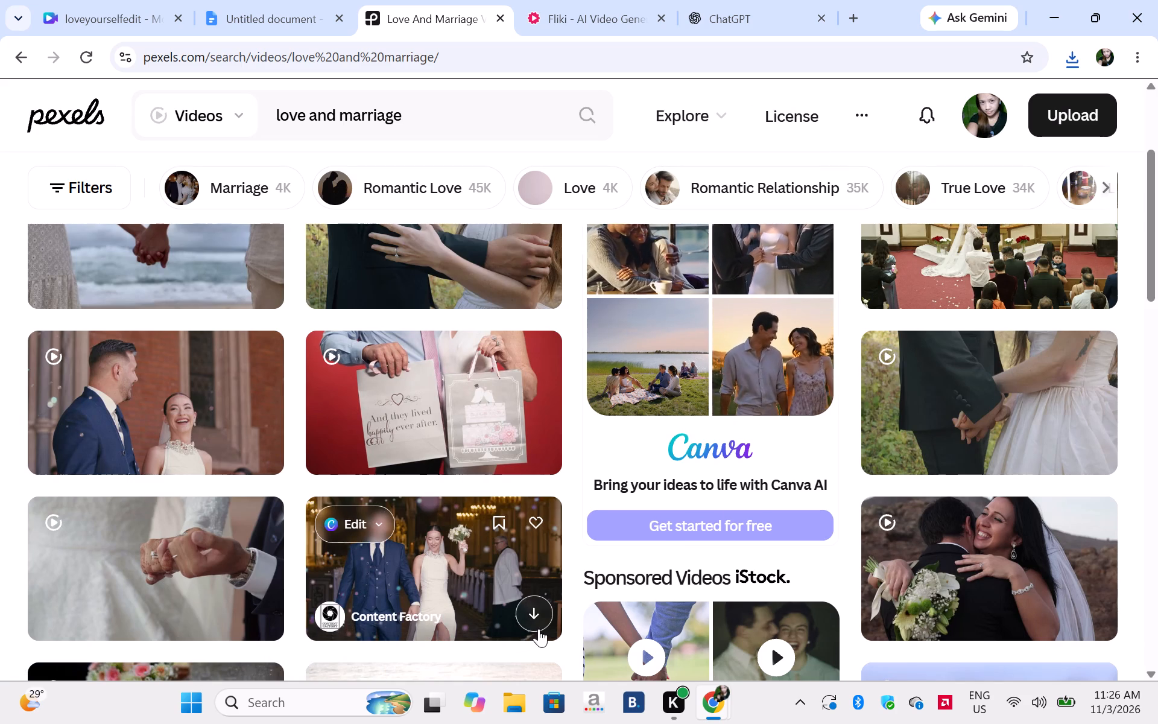
{"action": "left_click", "coordinate": [539, 627]}
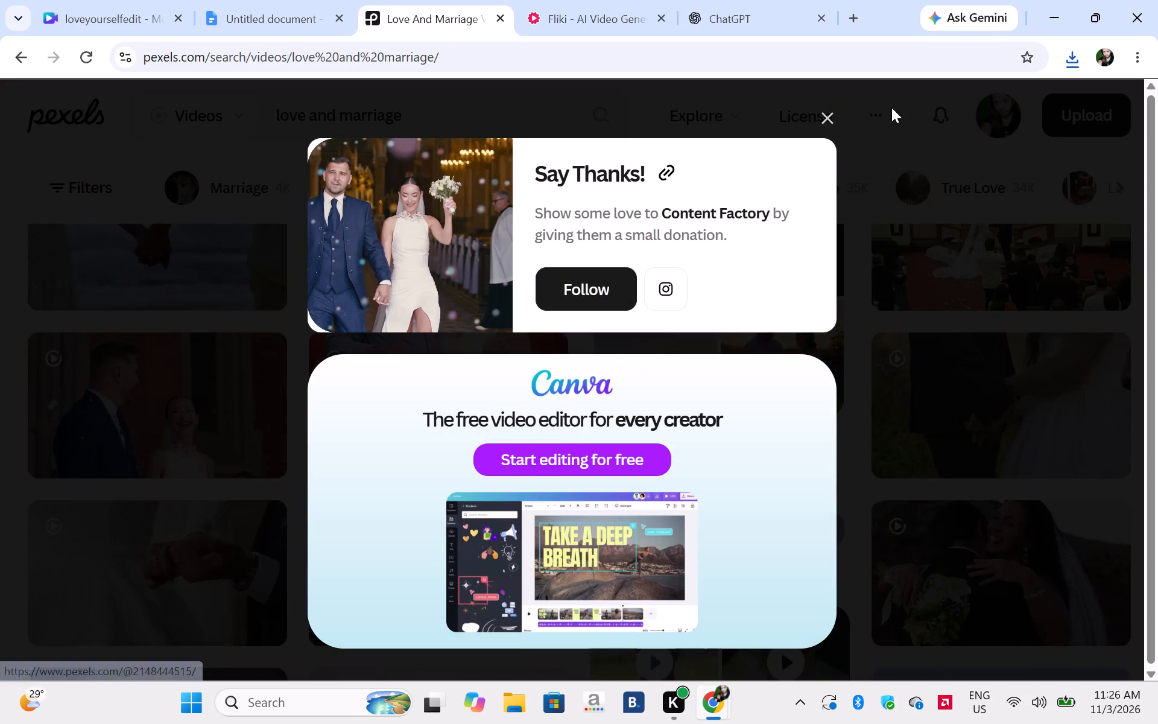
{"action": "left_click", "coordinate": [825, 122]}
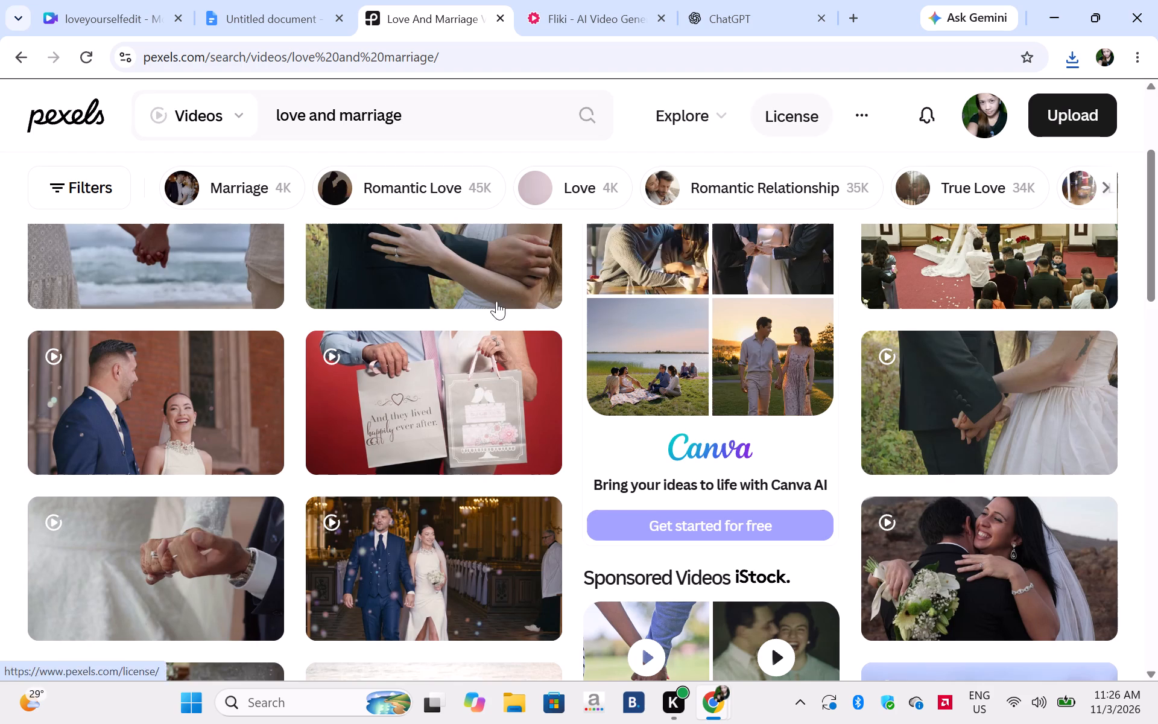
{"action": "left_click", "coordinate": [270, 620]}
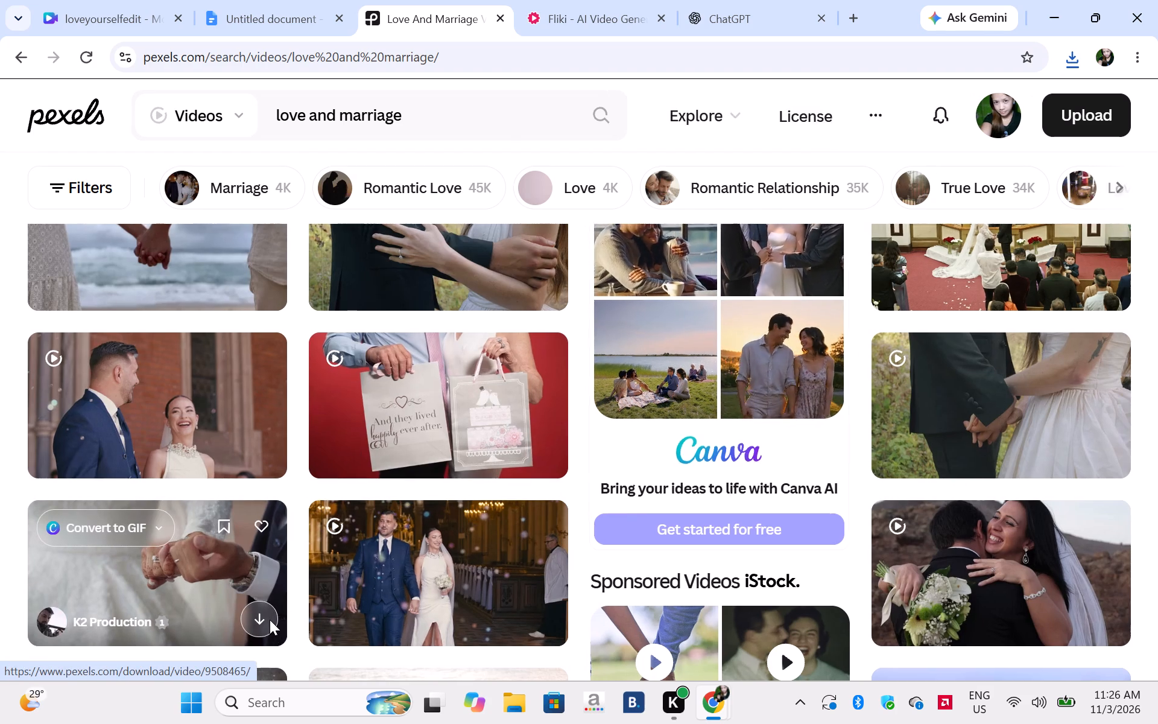
{"action": "left_click", "coordinate": [823, 124]}
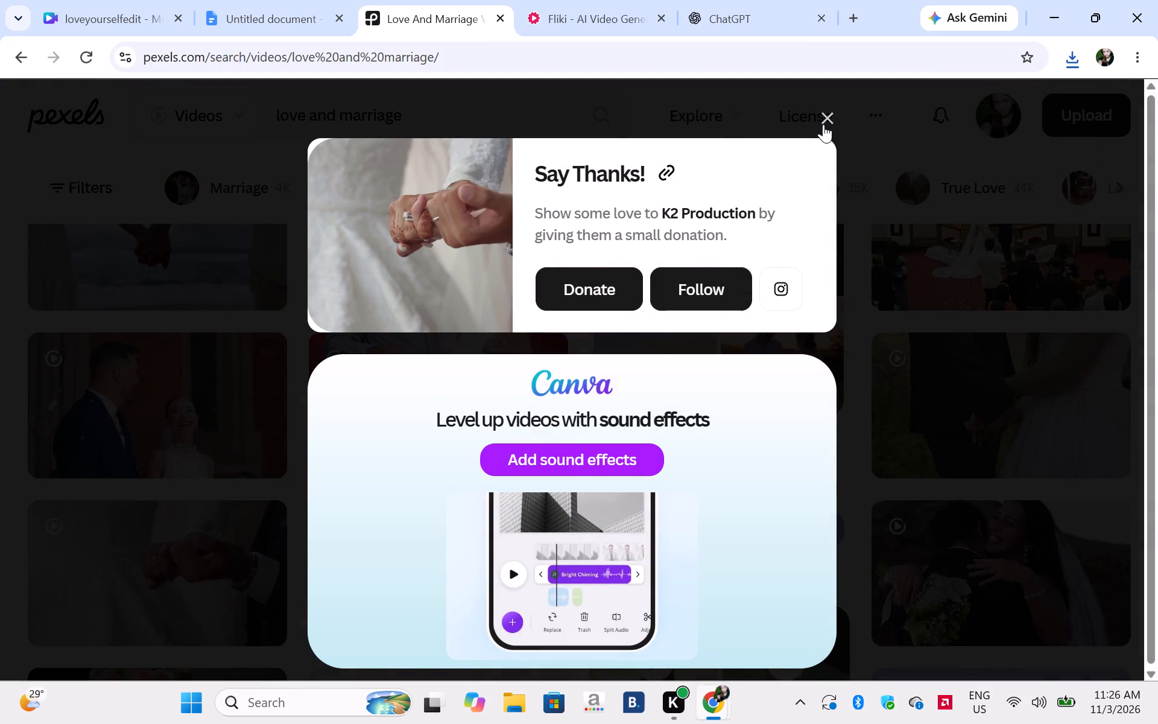
Download the clips of the bride embracing the groom with a white bouquet, the wedding couple holding hands outdoors, and the church ceremony.
{"action": "left_click", "coordinate": [1093, 618]}
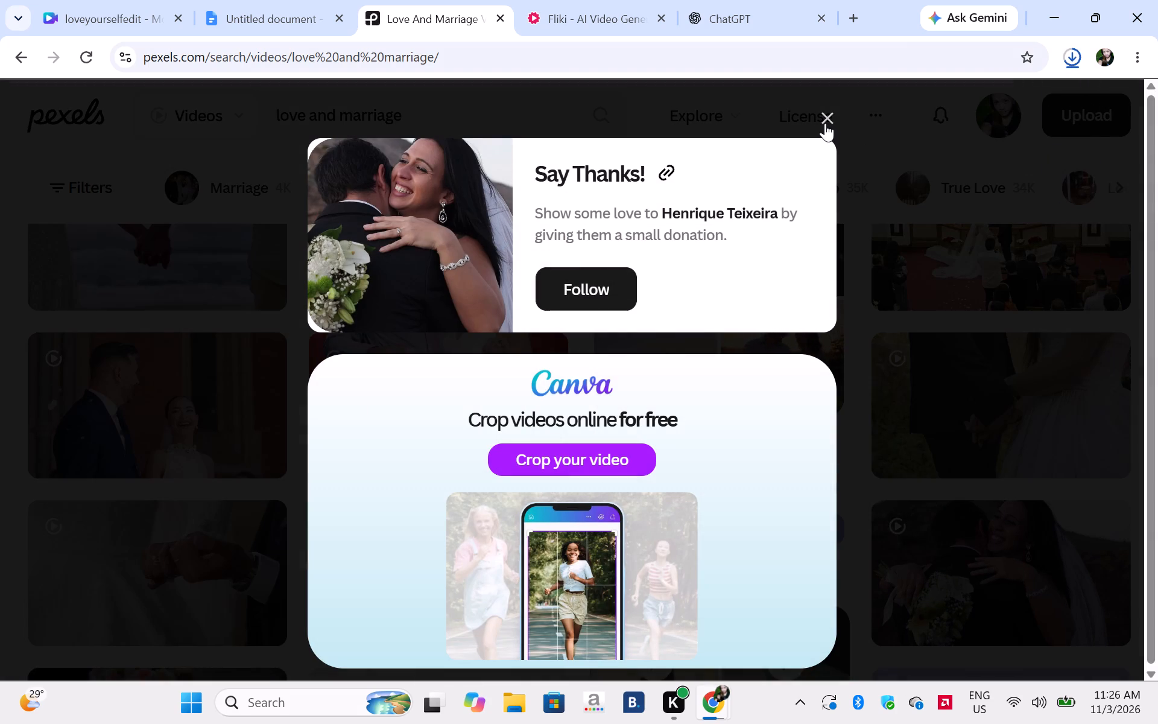
{"action": "left_click", "coordinate": [825, 123]}
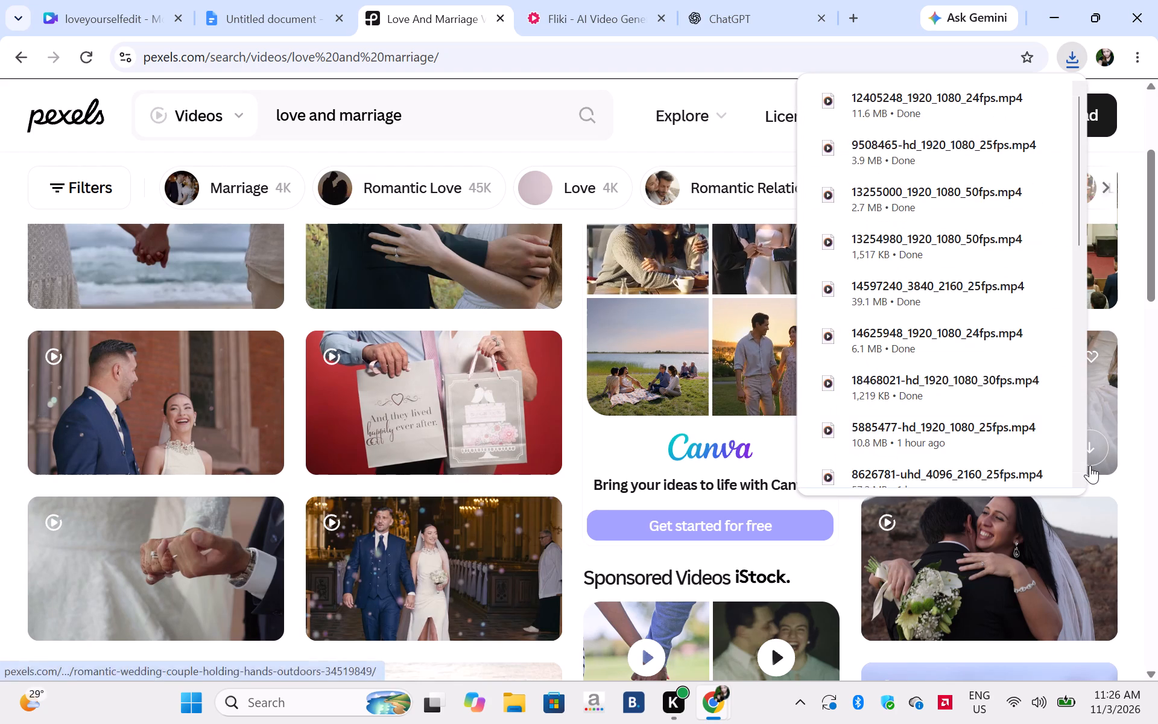
{"action": "left_click", "coordinate": [1100, 453]}
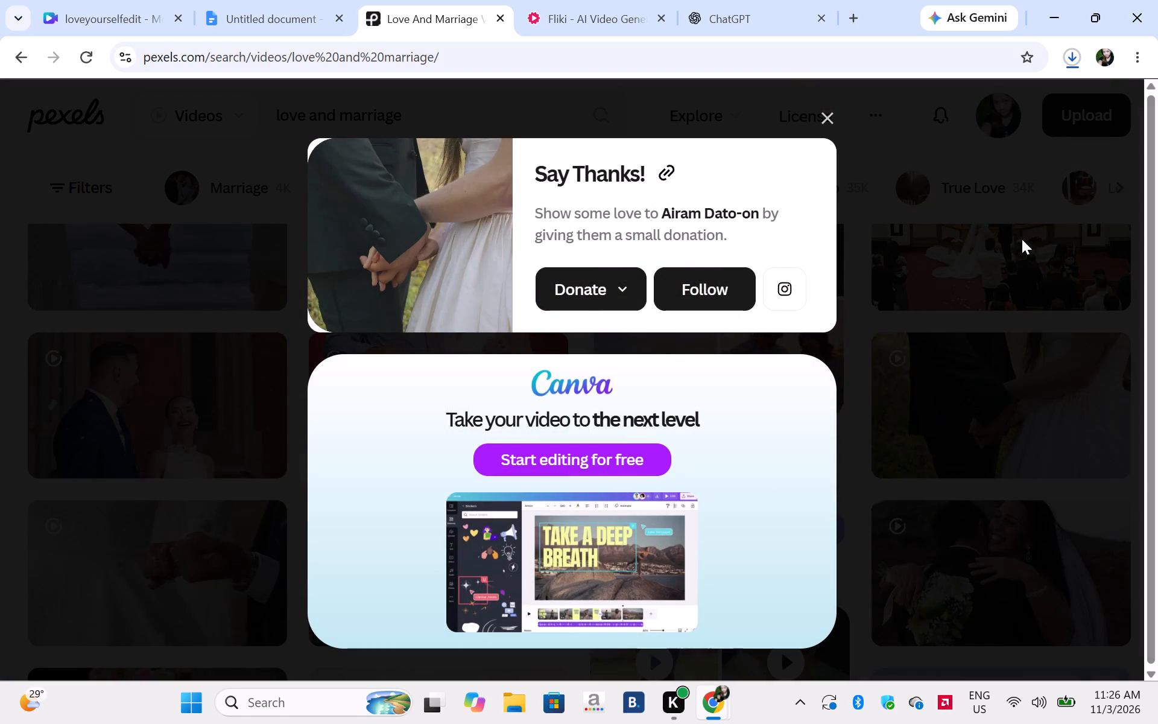
{"action": "left_click", "coordinate": [828, 124]}
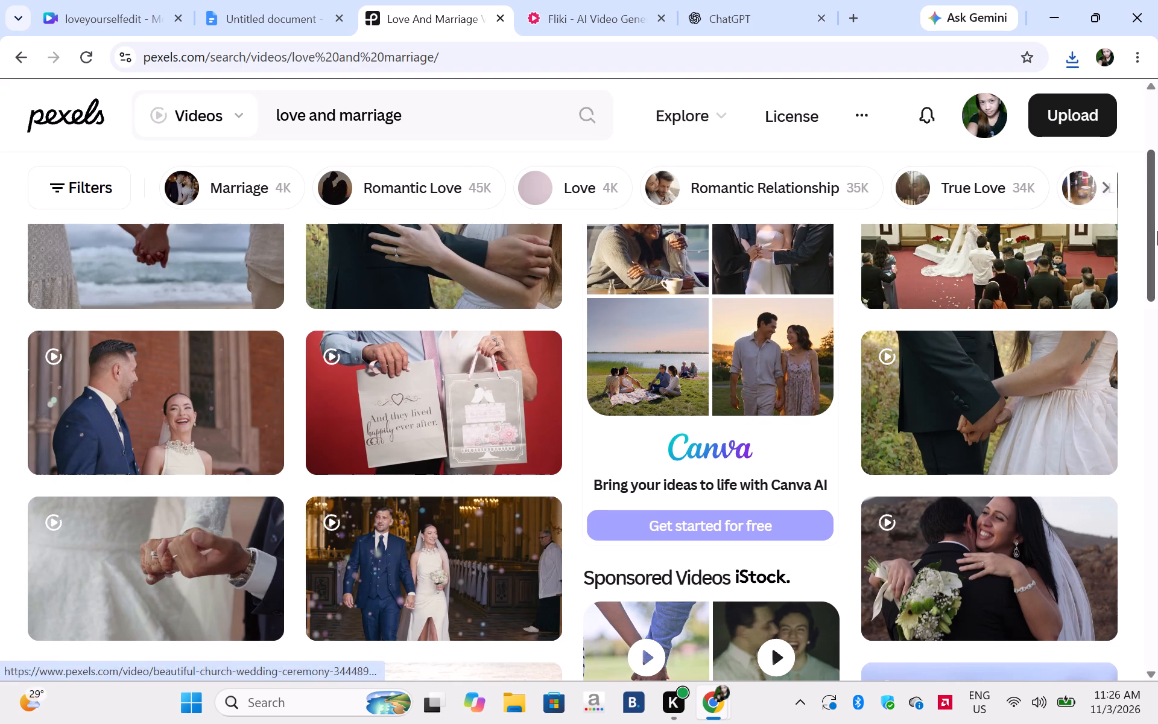
{"action": "triple_click", "coordinate": [1153, 87]}
{"action": "left_click", "coordinate": [1153, 87]}
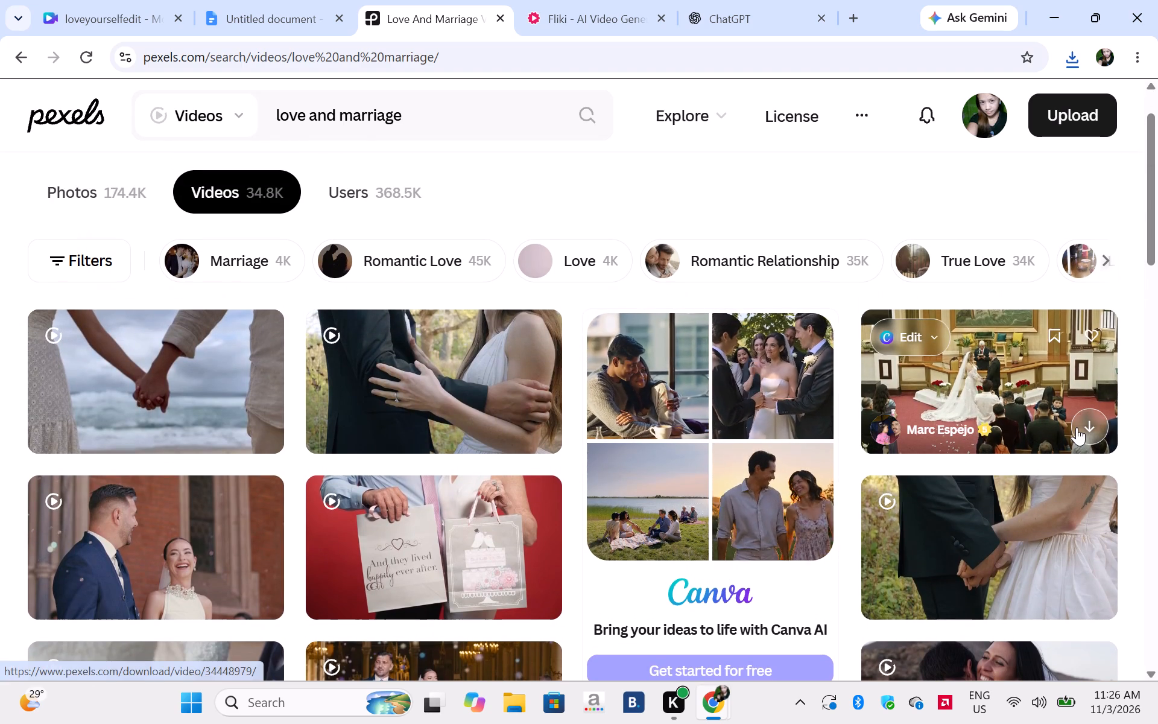
{"action": "left_click", "coordinate": [1077, 427]}
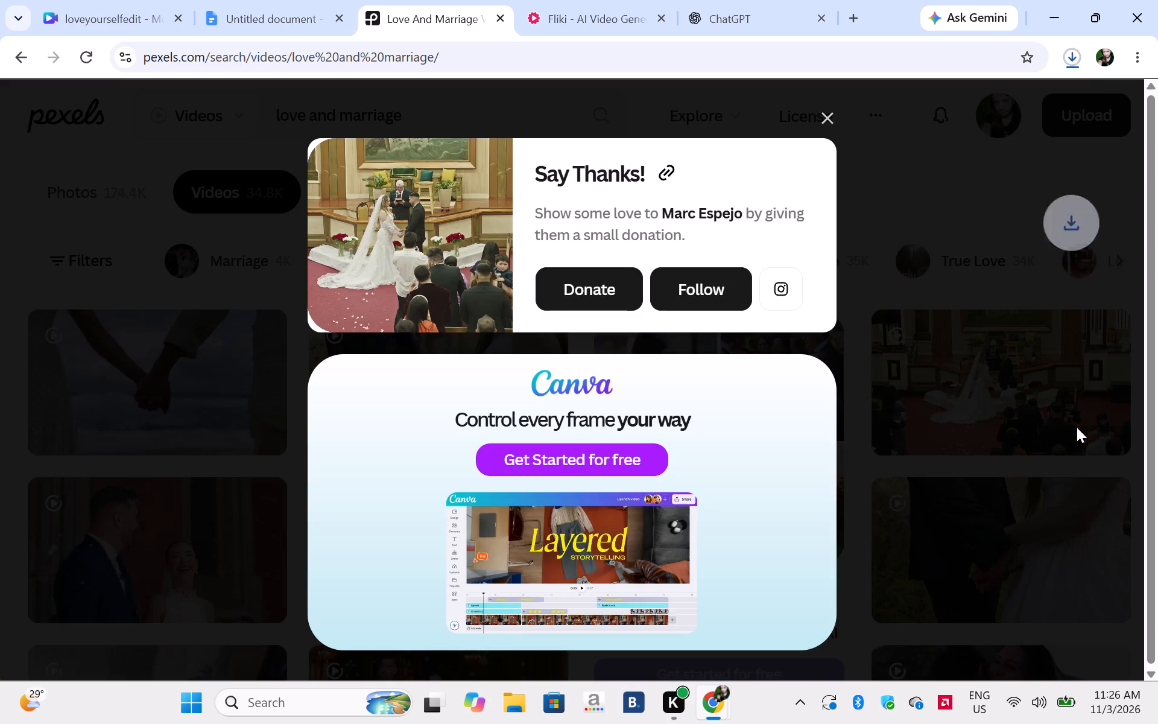
{"action": "left_click", "coordinate": [831, 124]}
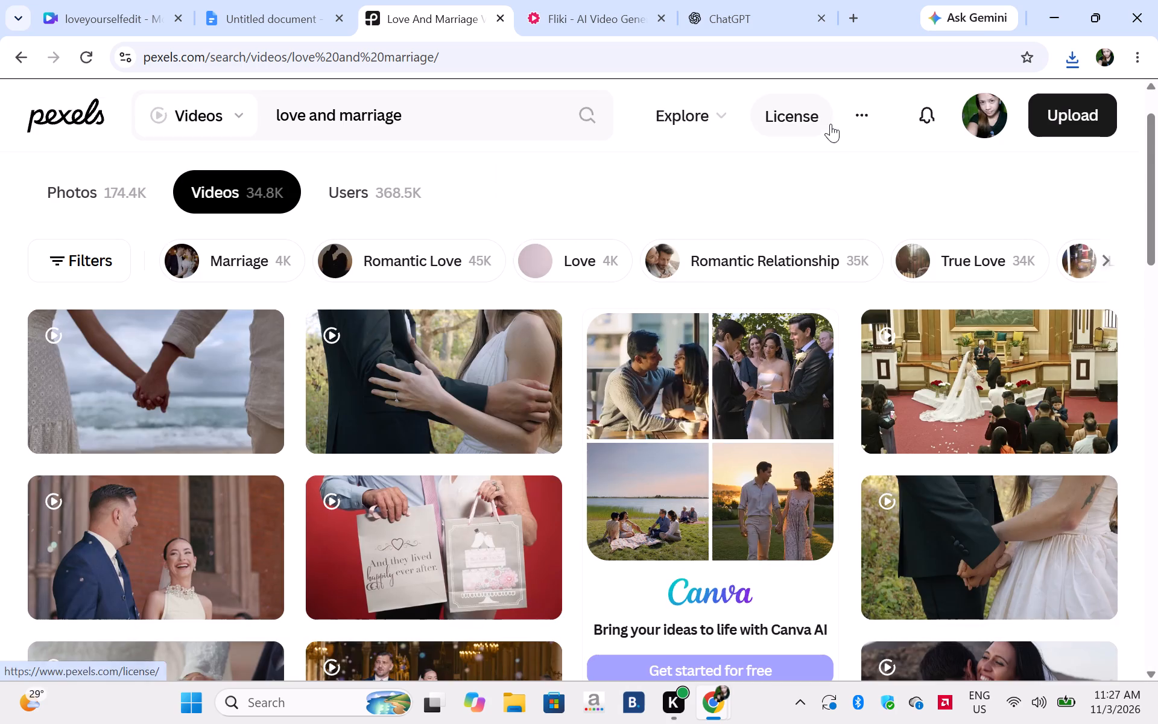
Switch to the related Love videos on Pexels and download the clip of the couple standing by the sea under a cloudy sky.
{"action": "left_click", "coordinate": [575, 264]}
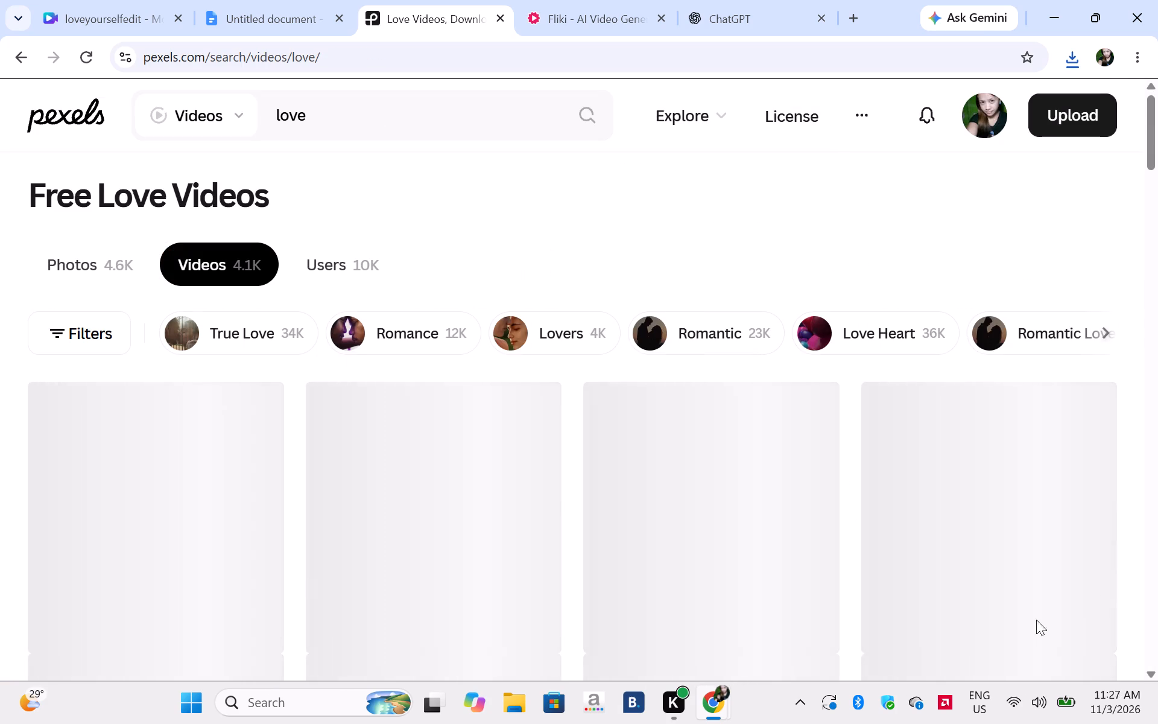
{"action": "left_click", "coordinate": [1148, 678]}
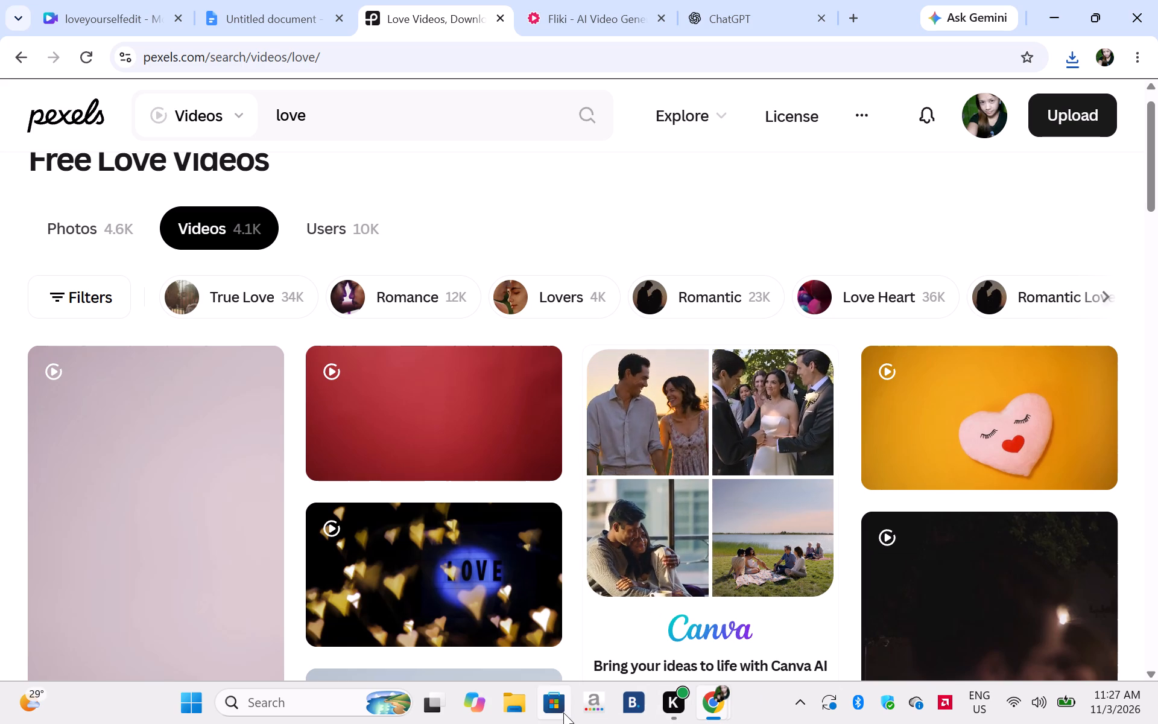
{"action": "triple_click", "coordinate": [1150, 670]}
{"action": "triple_click", "coordinate": [1150, 670]}
{"action": "triple_click", "coordinate": [1150, 670]}
{"action": "triple_click", "coordinate": [1150, 670]}
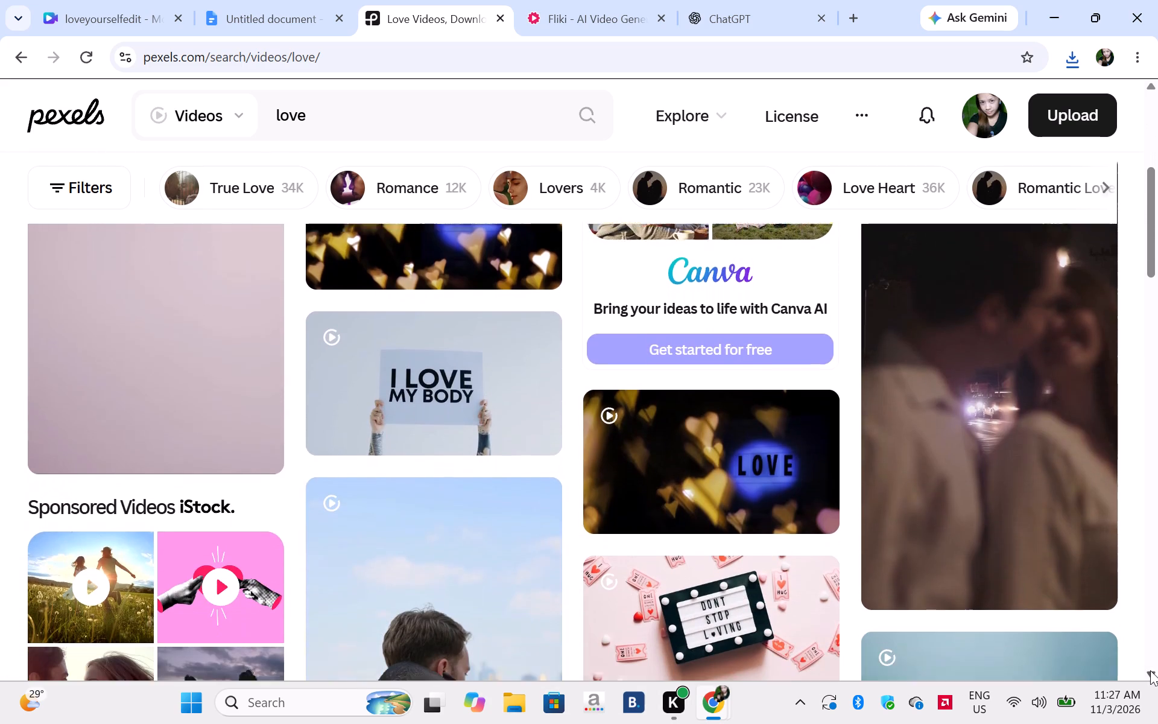
{"action": "triple_click", "coordinate": [1150, 670]}
{"action": "triple_click", "coordinate": [1150, 670]}
{"action": "triple_click", "coordinate": [1150, 670]}
{"action": "triple_click", "coordinate": [1150, 670]}
{"action": "double_click", "coordinate": [1150, 670]}
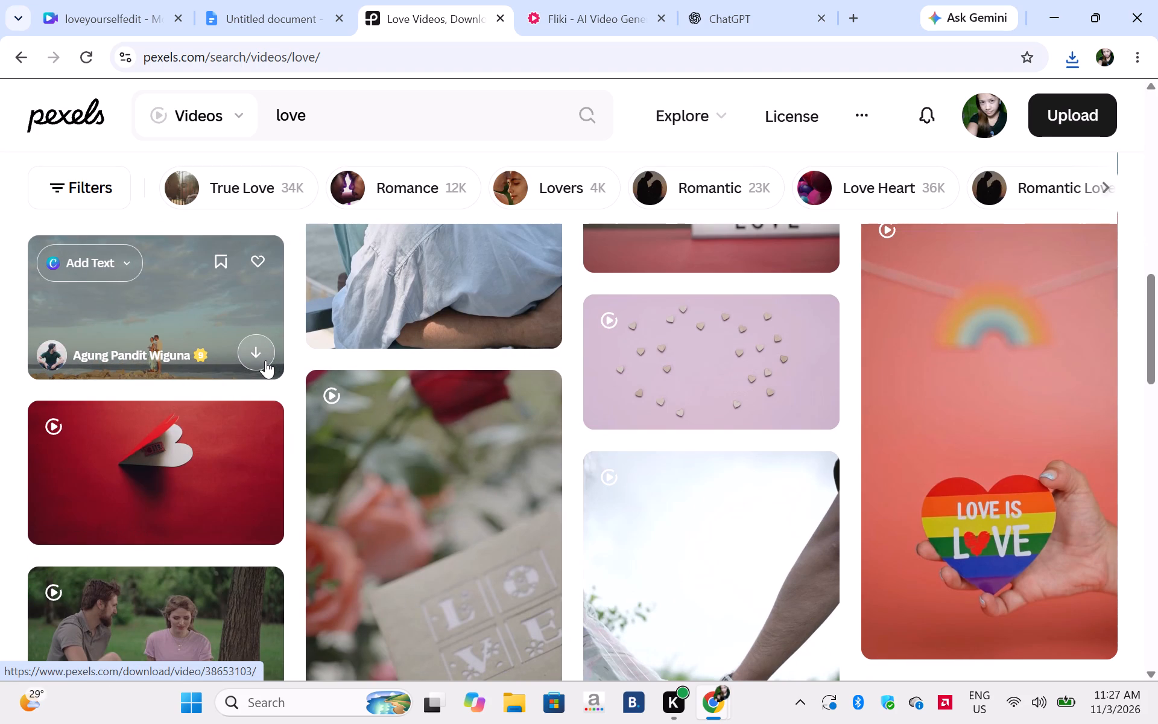
{"action": "left_click", "coordinate": [265, 360]}
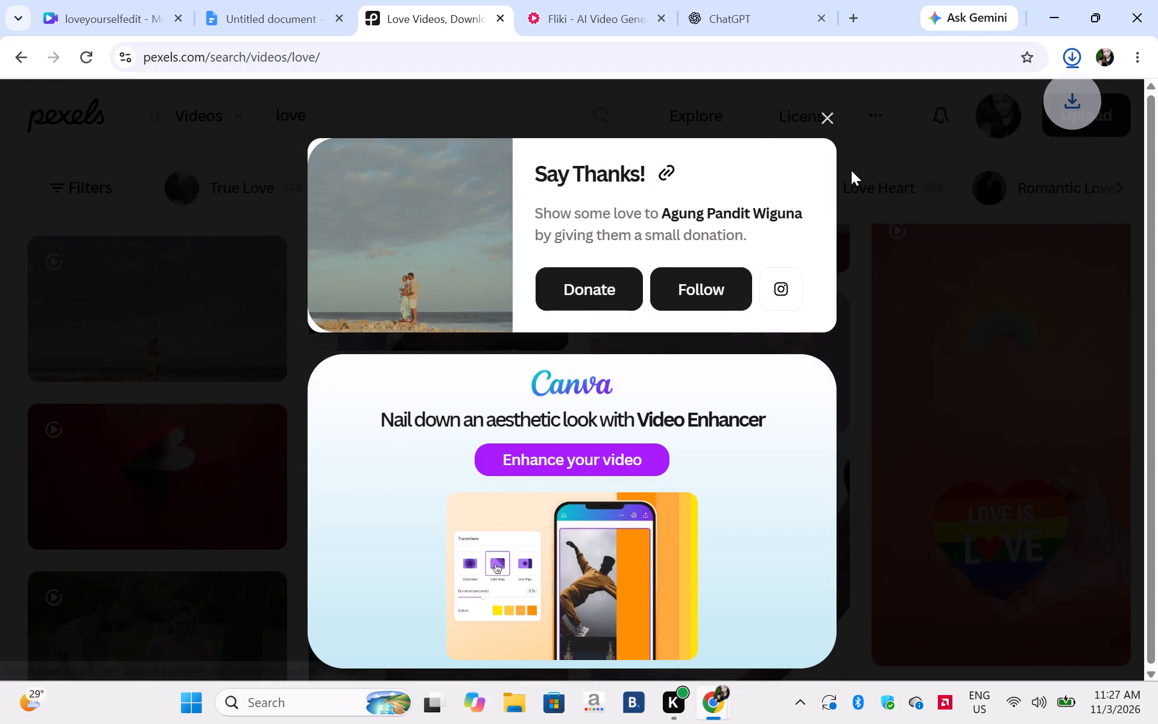
{"action": "left_click_drag", "start_coordinate": [712, 119], "coordinate": [831, 121]}
{"action": "left_click", "coordinate": [831, 121]}
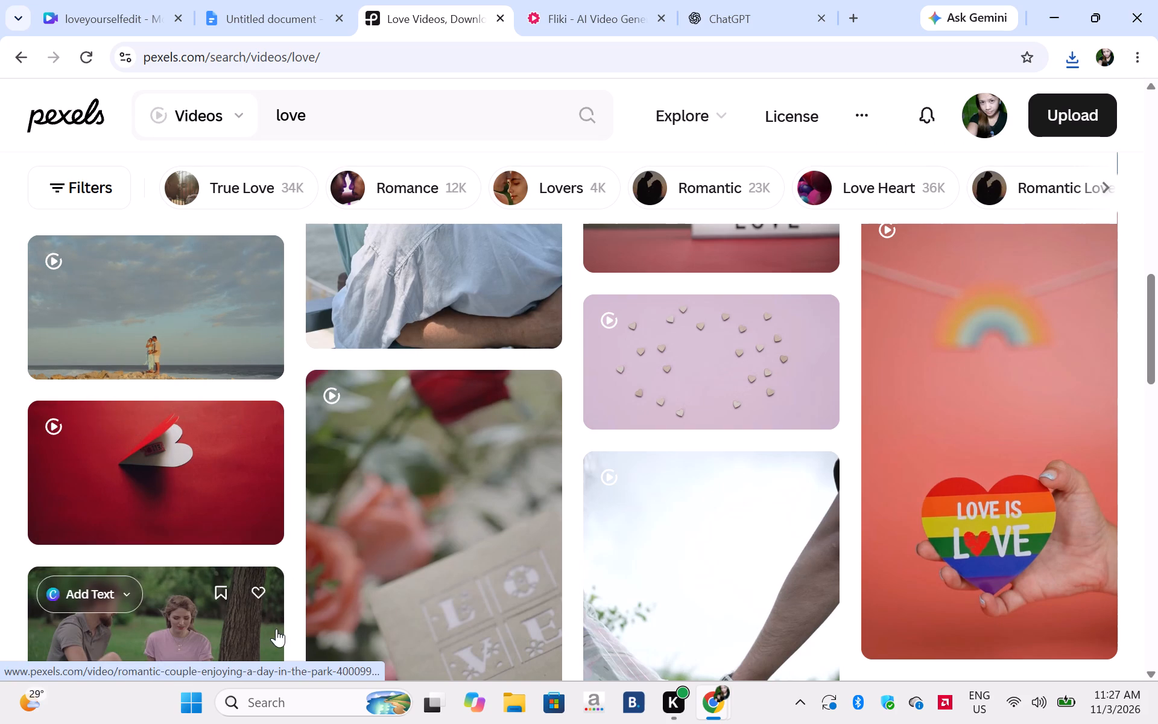
Download the clip of the couple sitting on the grass in the park with red roses.
{"action": "triple_click", "coordinate": [1154, 674]}
{"action": "left_click", "coordinate": [1154, 674]}
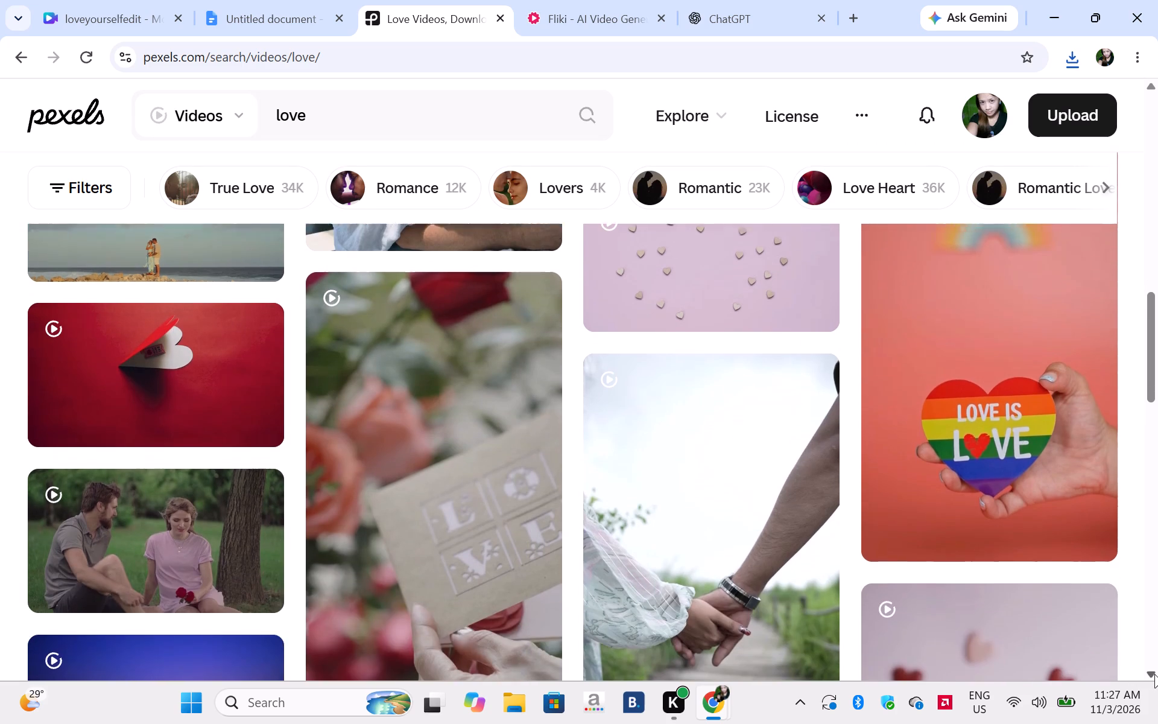
{"action": "left_click_drag", "start_coordinate": [1154, 674], "coordinate": [347, 545]}
{"action": "left_click", "coordinate": [253, 509]}
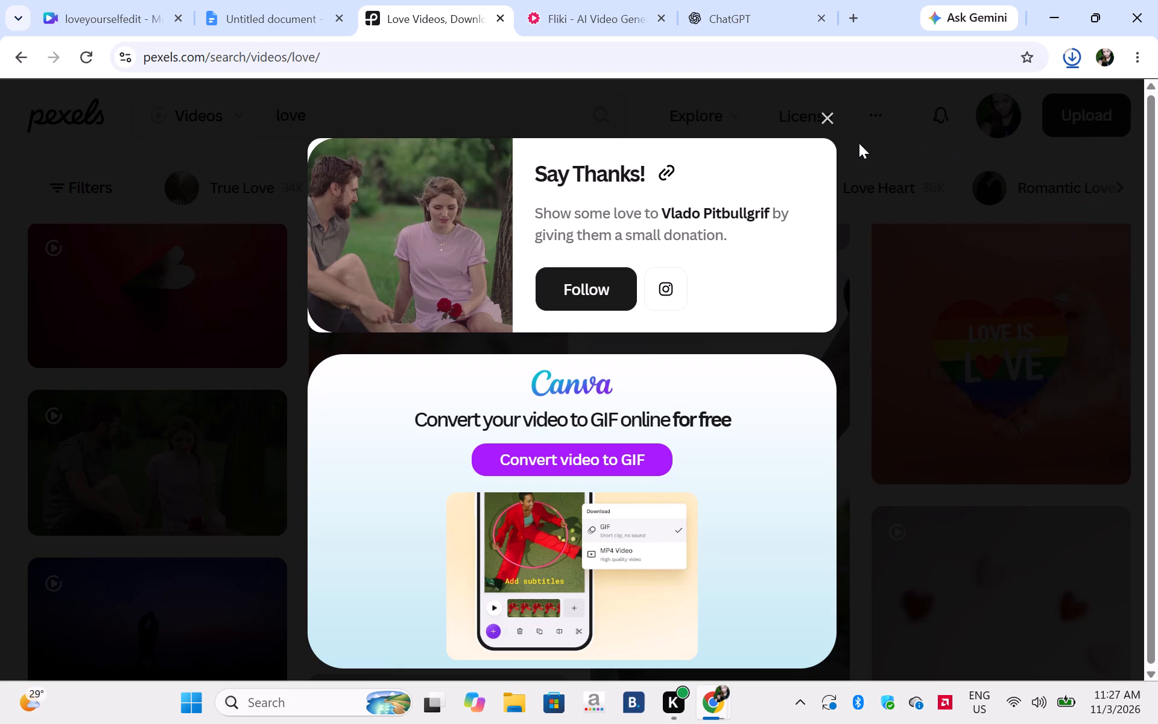
{"action": "left_click", "coordinate": [829, 122]}
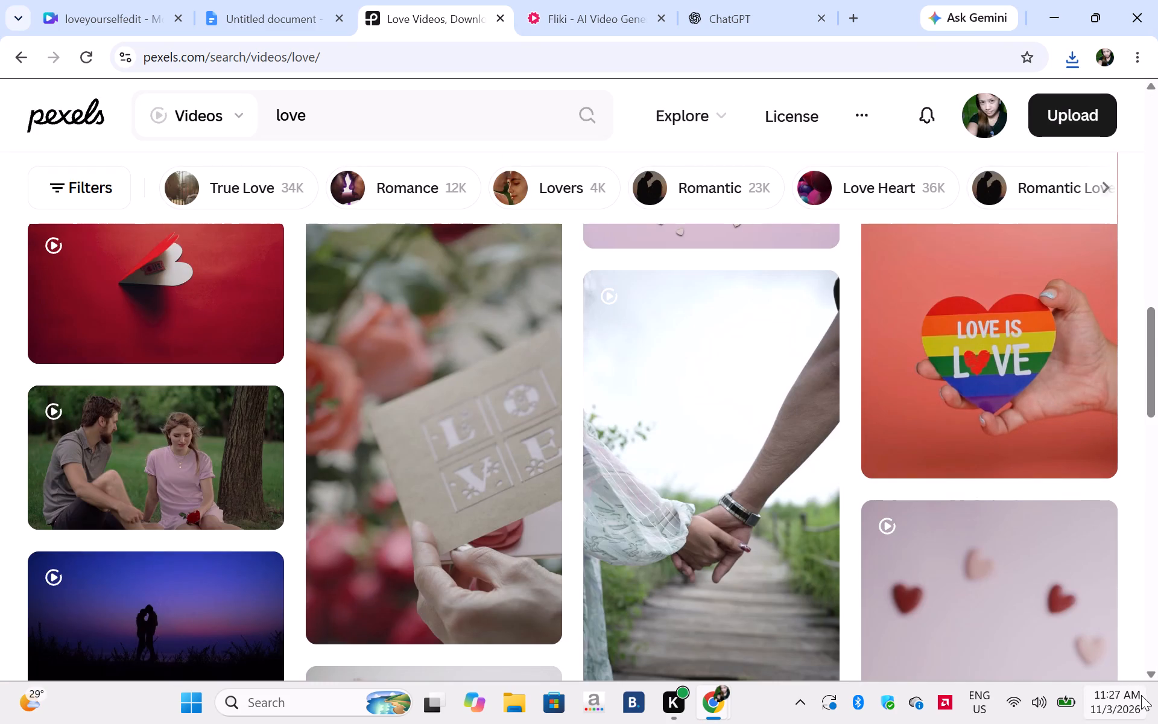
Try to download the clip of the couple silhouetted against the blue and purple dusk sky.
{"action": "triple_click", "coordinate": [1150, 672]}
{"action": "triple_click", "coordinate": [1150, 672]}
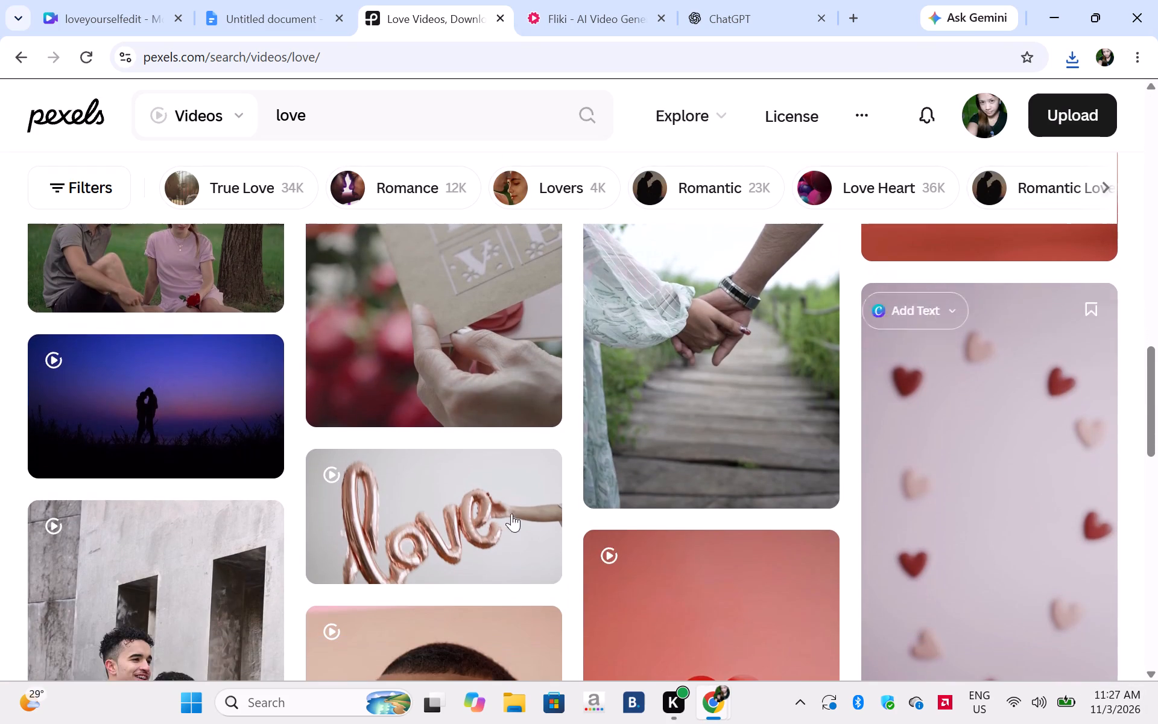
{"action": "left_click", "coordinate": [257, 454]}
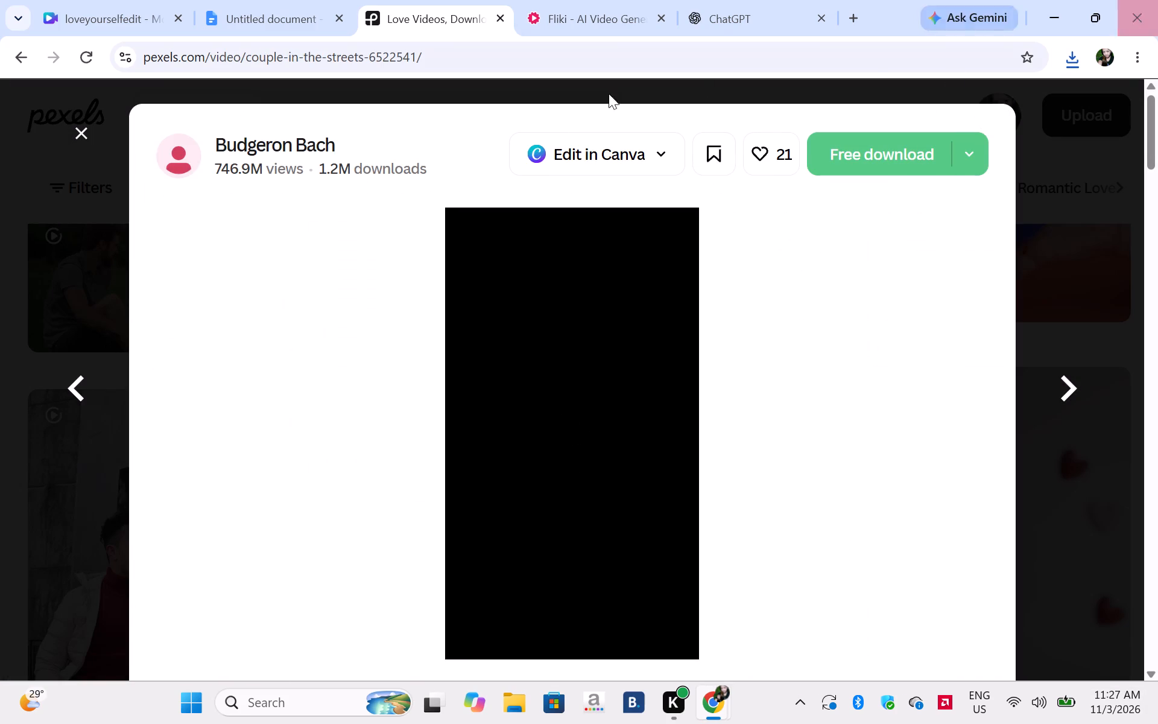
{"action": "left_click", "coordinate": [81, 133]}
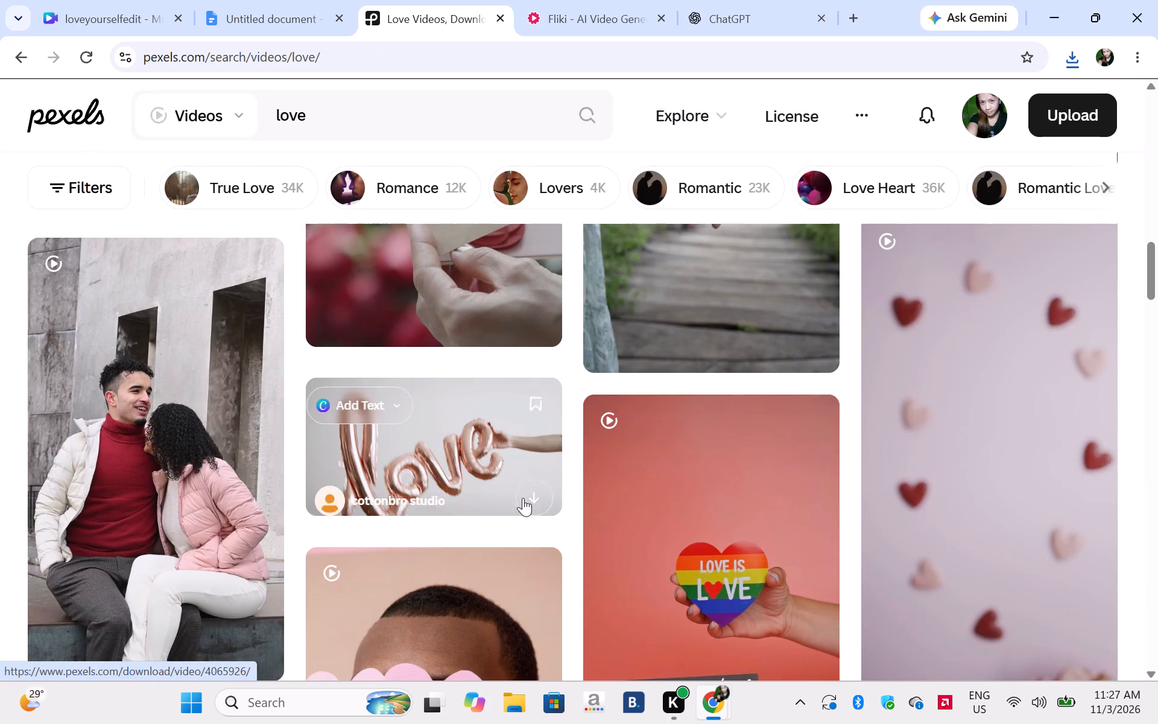
Download the clip of the rose-gold balloons spelling "love".
{"action": "left_click", "coordinate": [536, 492]}
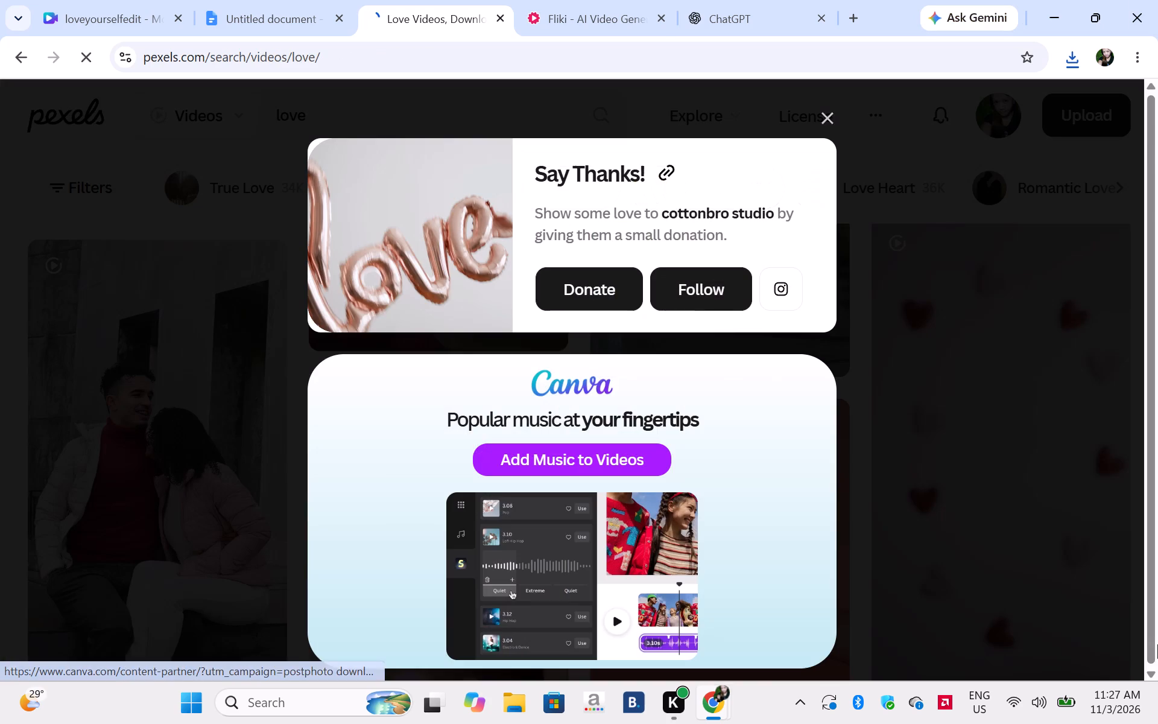
{"action": "left_click", "coordinate": [825, 118]}
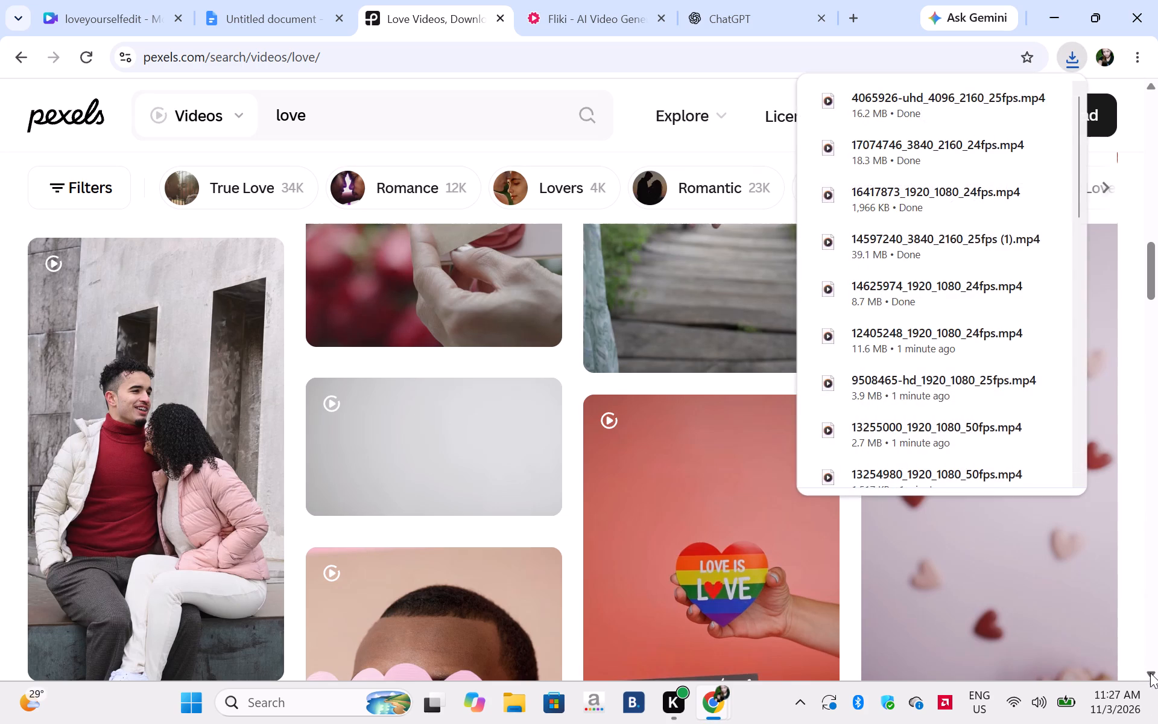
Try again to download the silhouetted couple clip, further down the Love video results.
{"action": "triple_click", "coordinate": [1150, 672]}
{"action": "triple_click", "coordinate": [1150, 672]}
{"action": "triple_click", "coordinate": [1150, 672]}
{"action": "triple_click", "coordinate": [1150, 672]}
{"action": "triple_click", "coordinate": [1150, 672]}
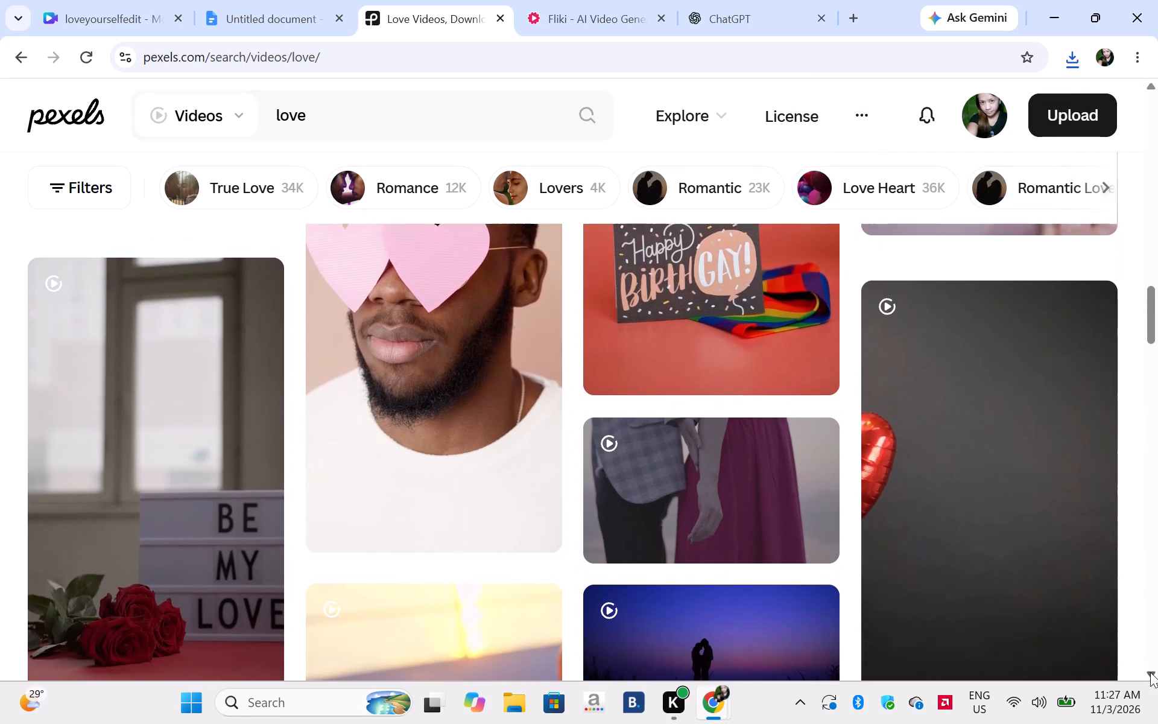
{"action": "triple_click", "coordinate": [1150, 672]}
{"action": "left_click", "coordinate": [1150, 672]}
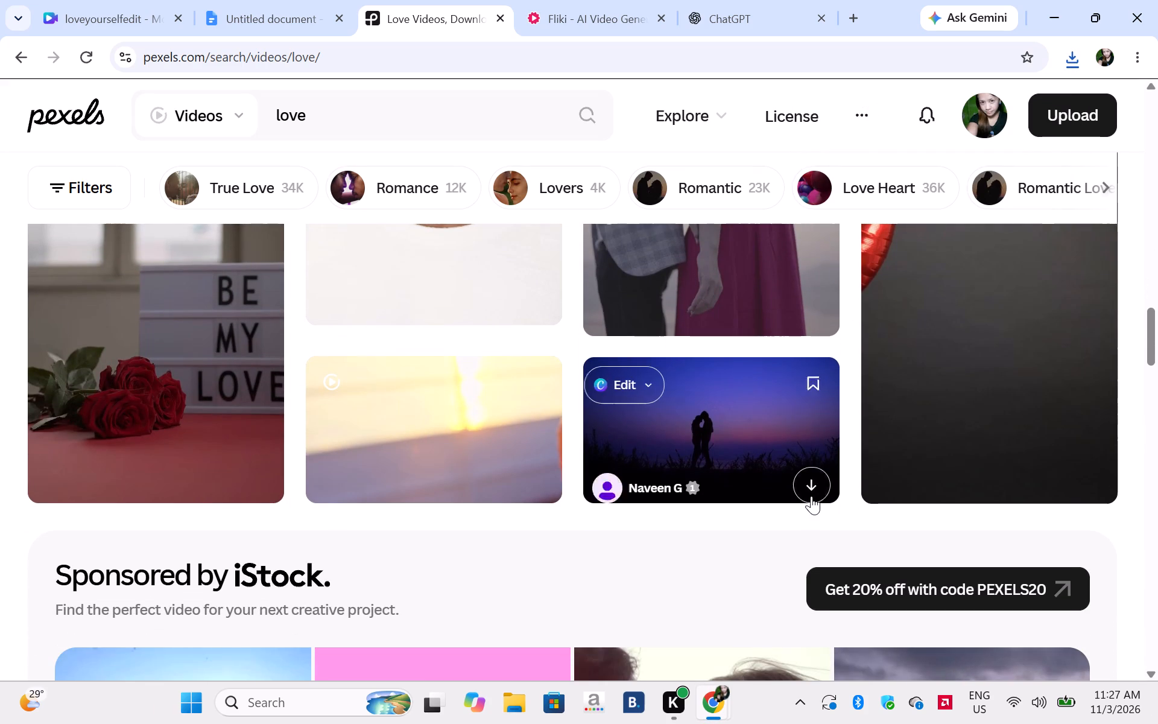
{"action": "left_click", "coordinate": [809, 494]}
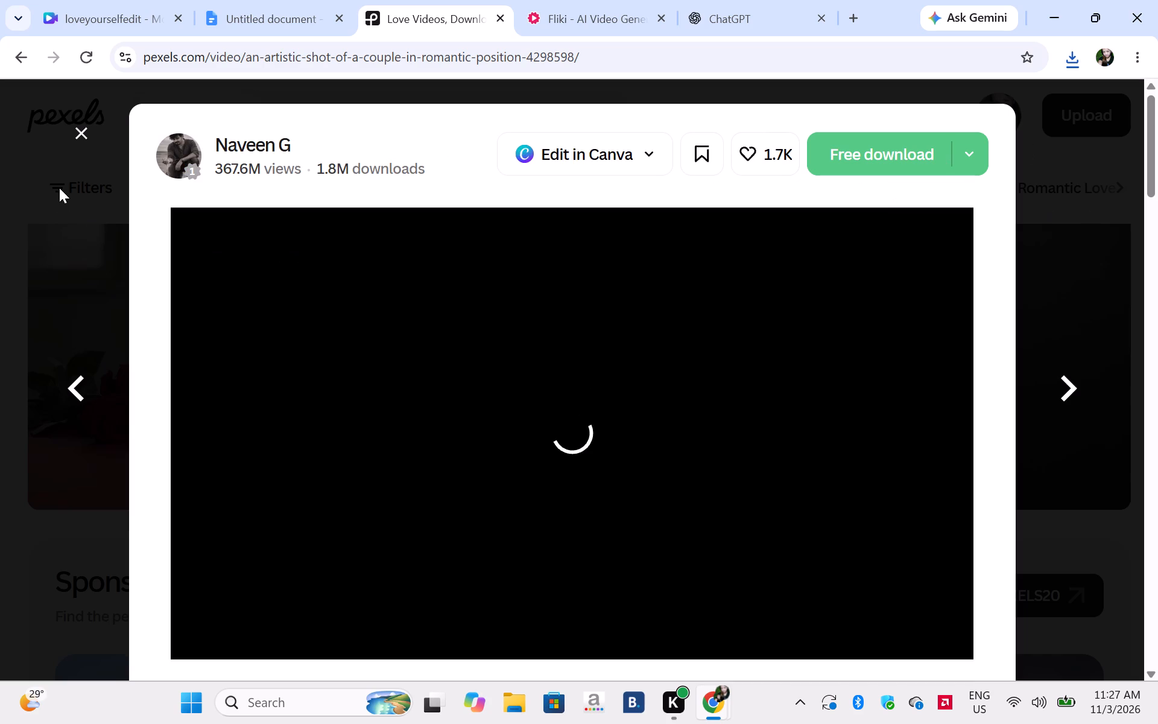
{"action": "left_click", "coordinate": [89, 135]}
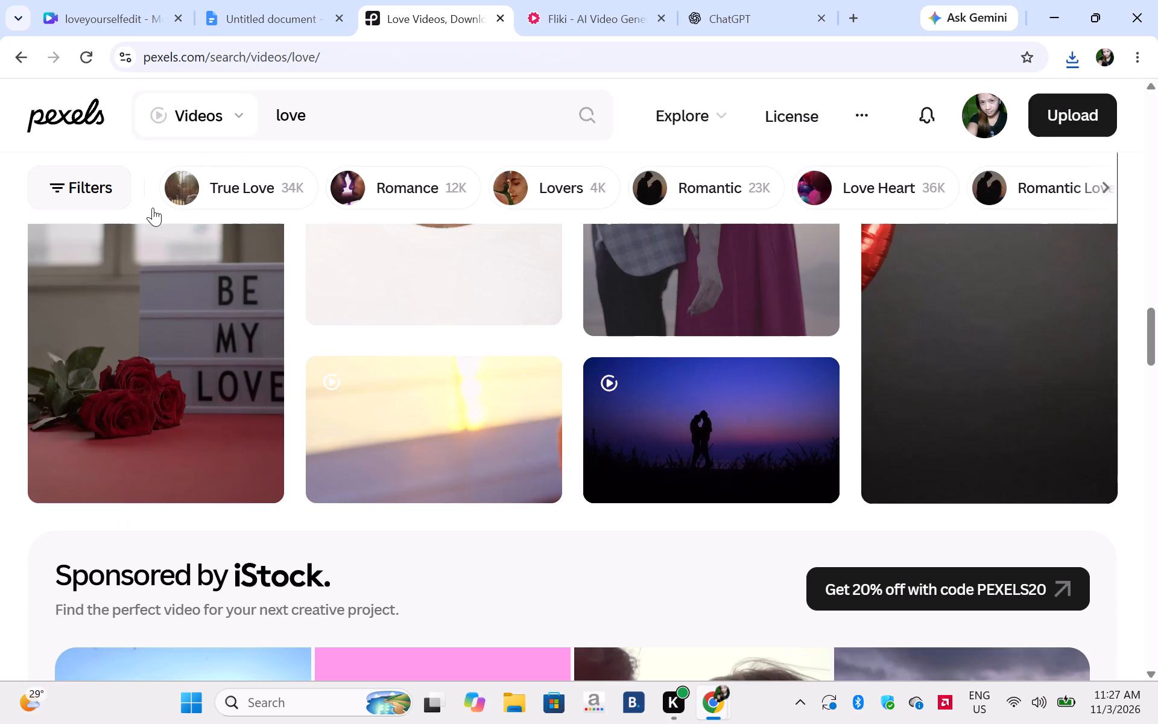
Look back through the Love video results for more usable couple clips.
{"action": "triple_click", "coordinate": [1150, 83]}
{"action": "left_click", "coordinate": [1150, 83]}
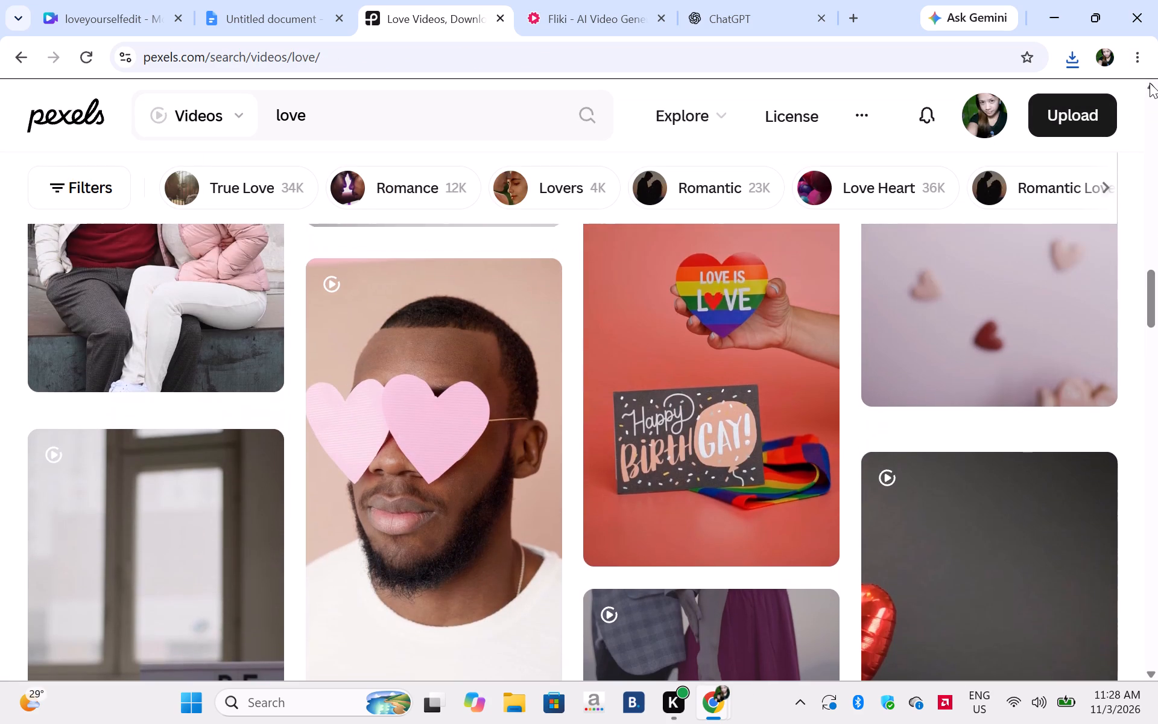
{"action": "triple_click", "coordinate": [1150, 83]}
{"action": "triple_click", "coordinate": [1150, 83]}
{"action": "triple_click", "coordinate": [1150, 83]}
{"action": "double_click", "coordinate": [1150, 83]}
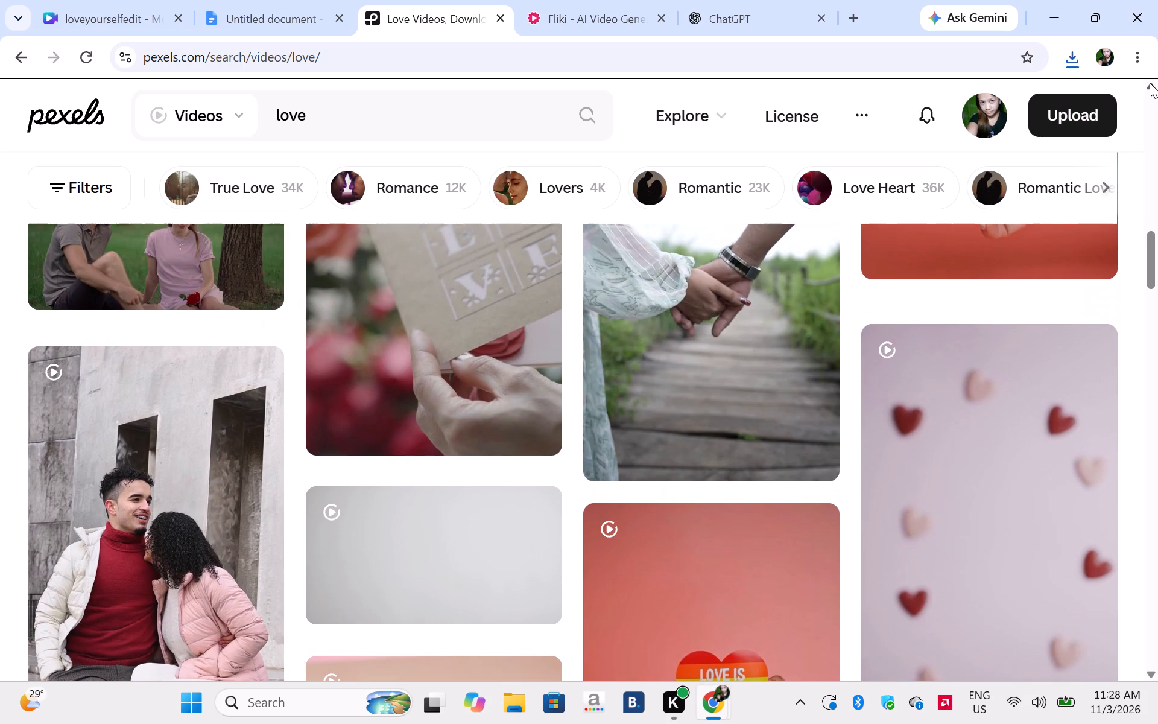
{"action": "triple_click", "coordinate": [1150, 83]}
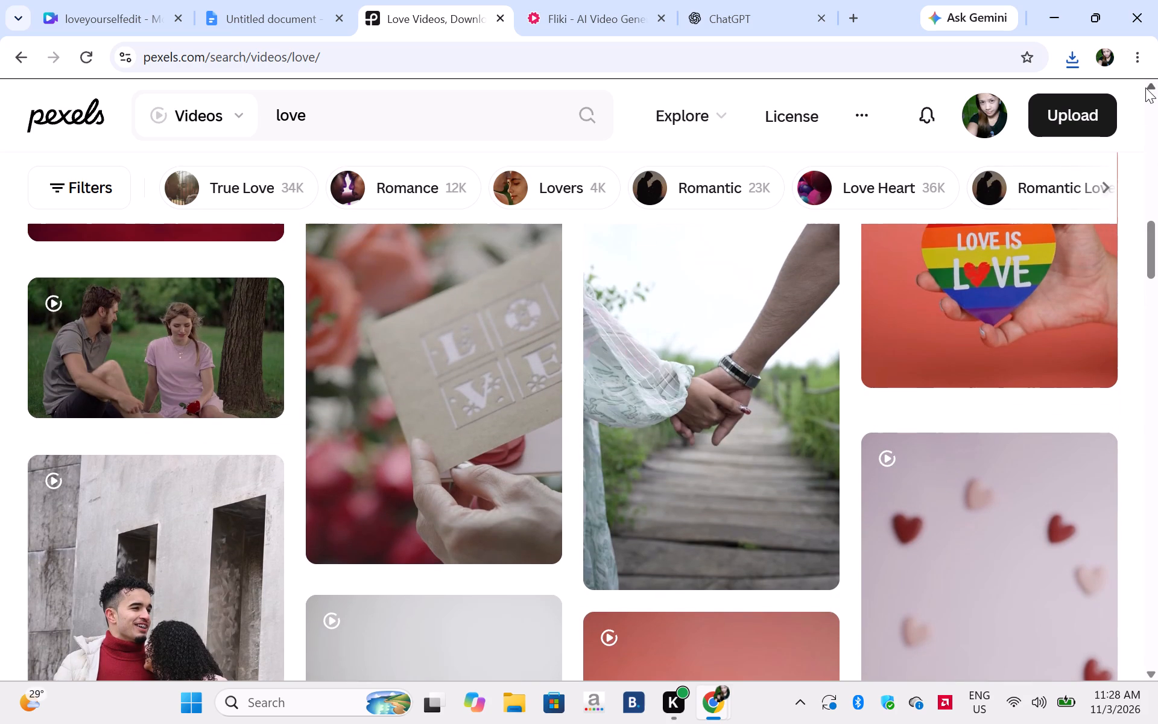
{"action": "triple_click", "coordinate": [1148, 87]}
{"action": "triple_click", "coordinate": [1148, 87]}
{"action": "triple_click", "coordinate": [1148, 87]}
{"action": "triple_click", "coordinate": [1148, 87]}
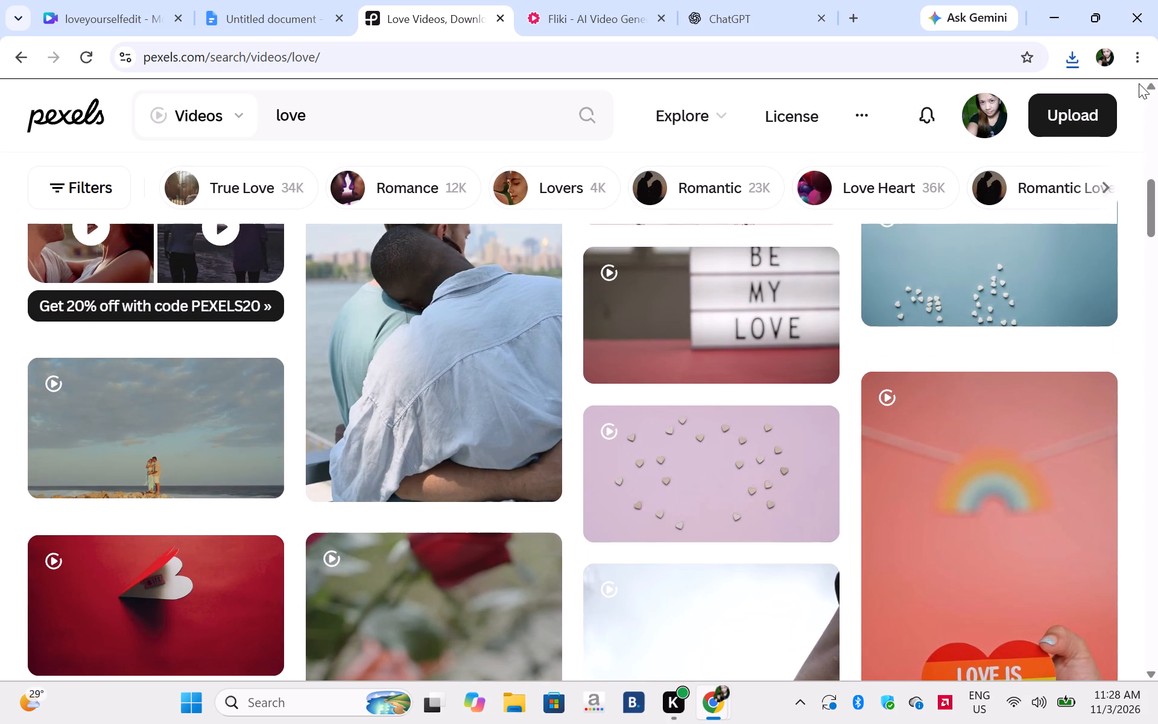
{"action": "triple_click", "coordinate": [1147, 88]}
{"action": "double_click", "coordinate": [1147, 88]}
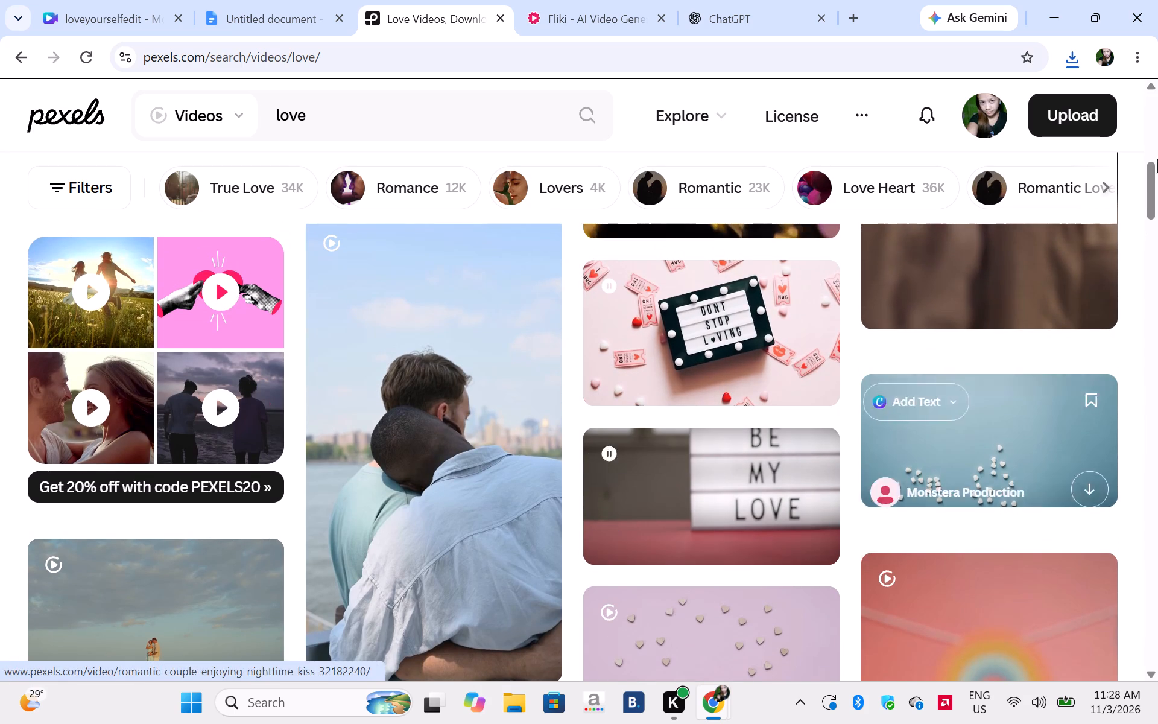
{"action": "triple_click", "coordinate": [1150, 84]}
{"action": "triple_click", "coordinate": [1150, 84]}
{"action": "left_click_drag", "start_coordinate": [1150, 84], "coordinate": [782, 416]}
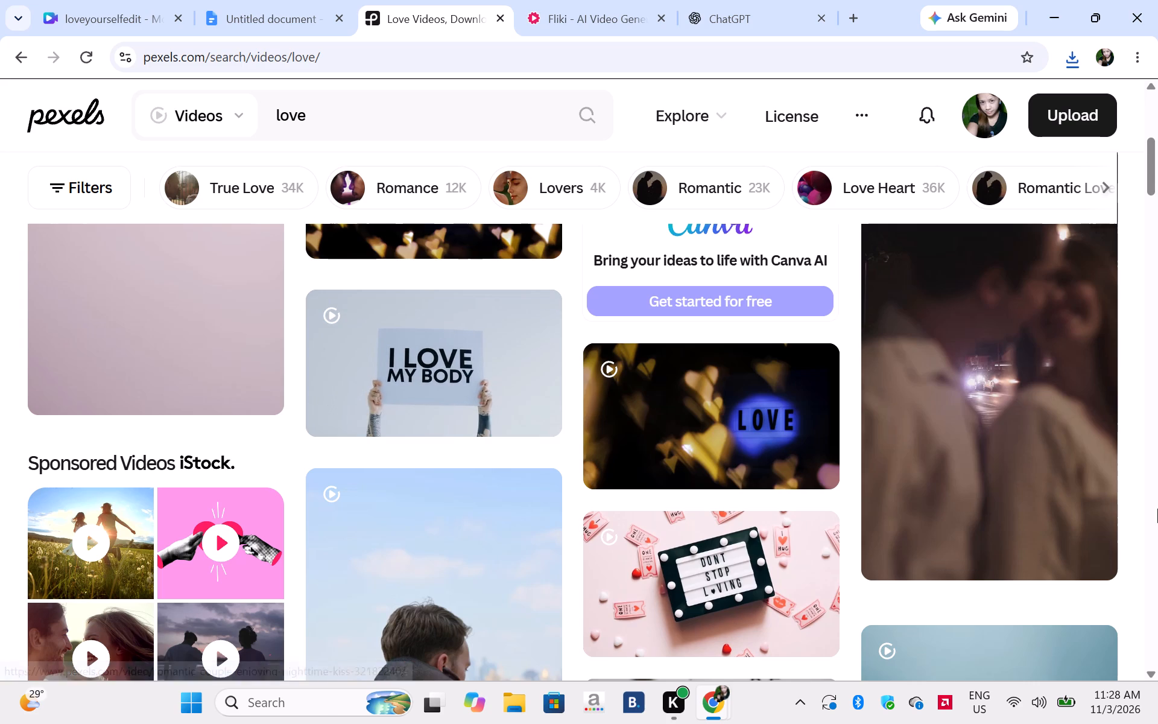
{"action": "triple_click", "coordinate": [1152, 675]}
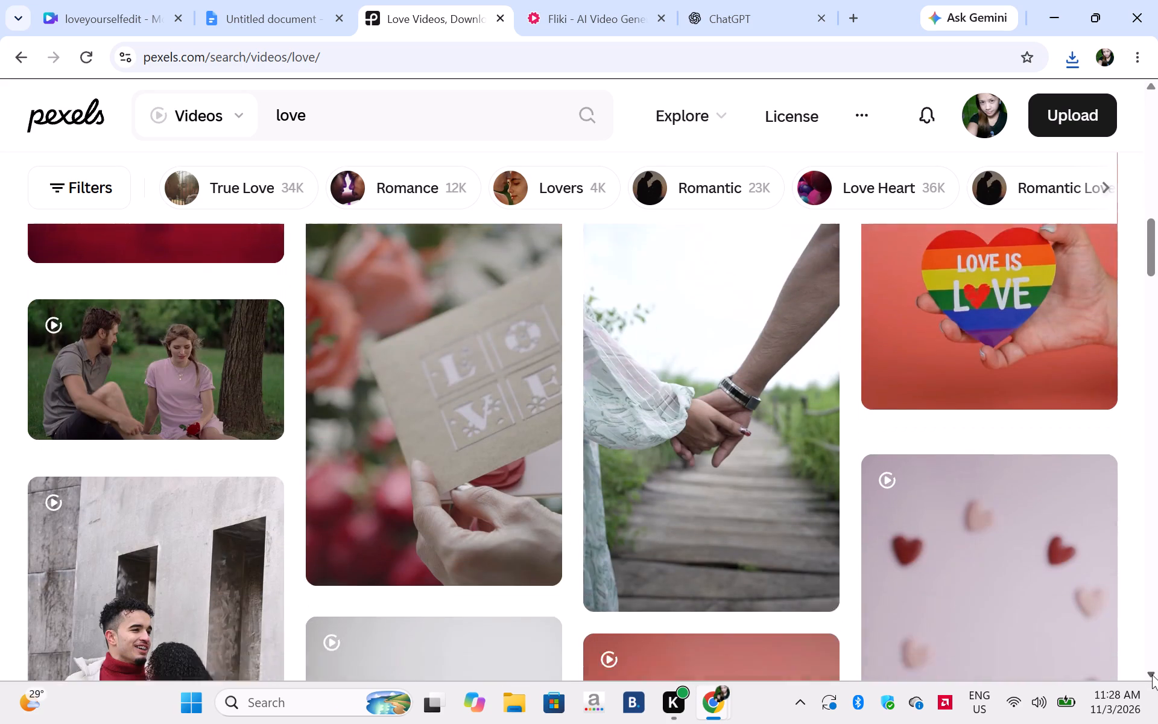
{"action": "left_click", "coordinate": [1152, 675]}
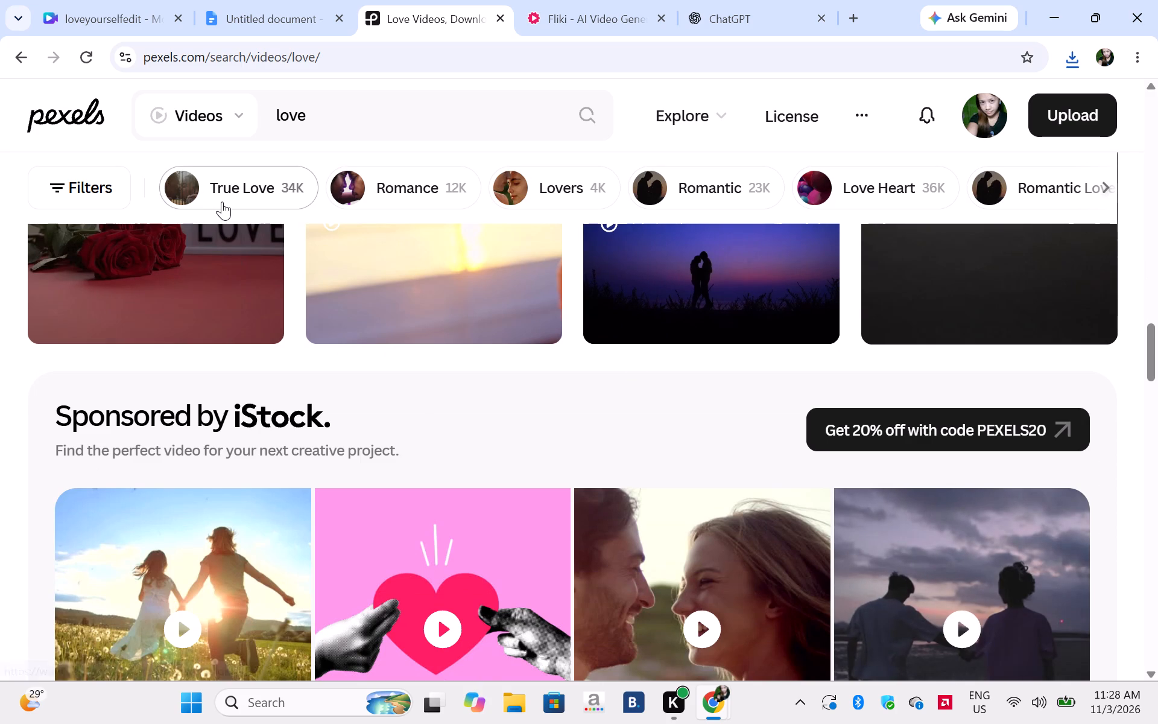
{"action": "double_click", "coordinate": [222, 202]}
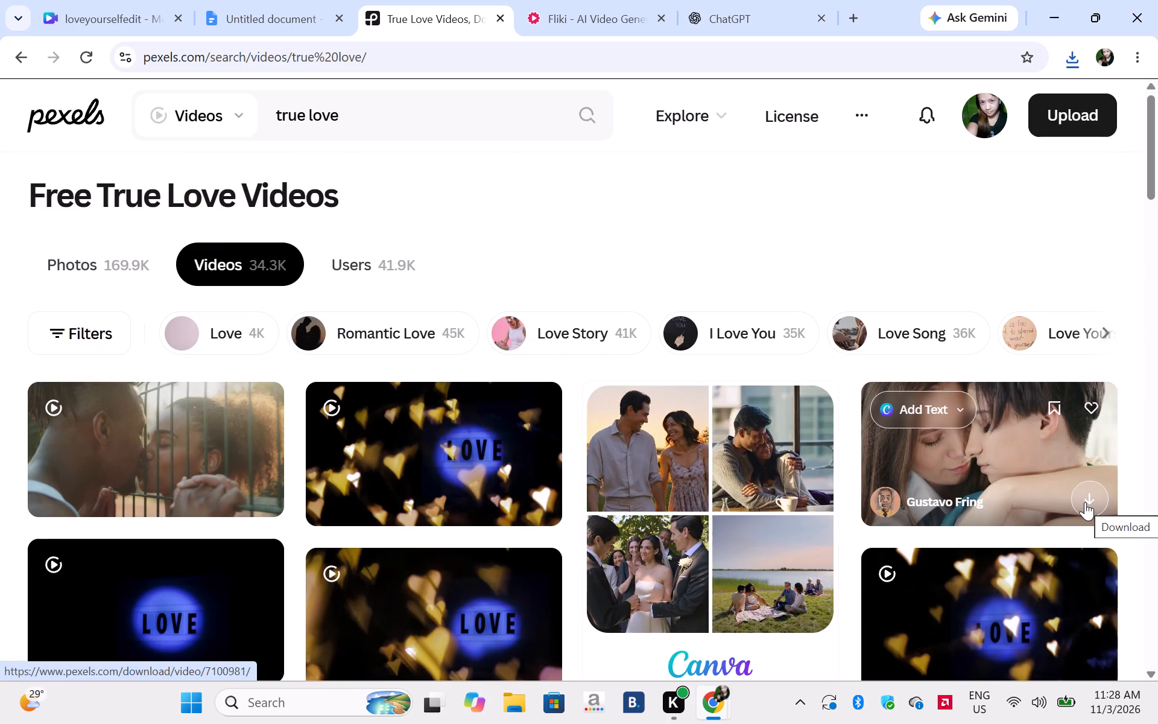